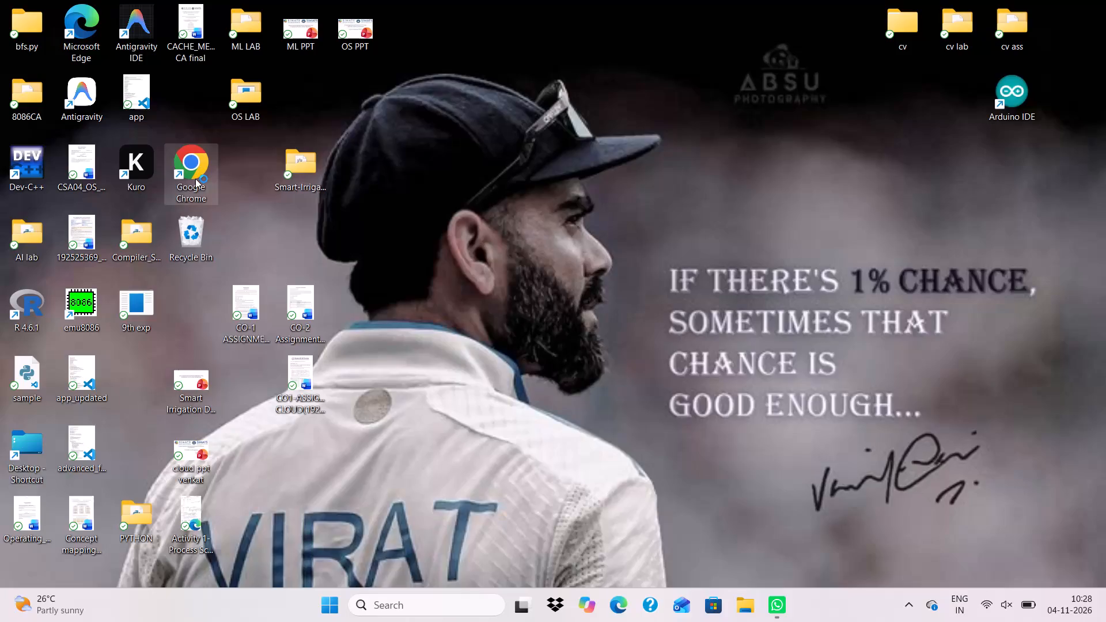
# Open Google Classroom in the VENKAT browser profile by way of a Google search for gcr.
pyautogui.click(491, 410)
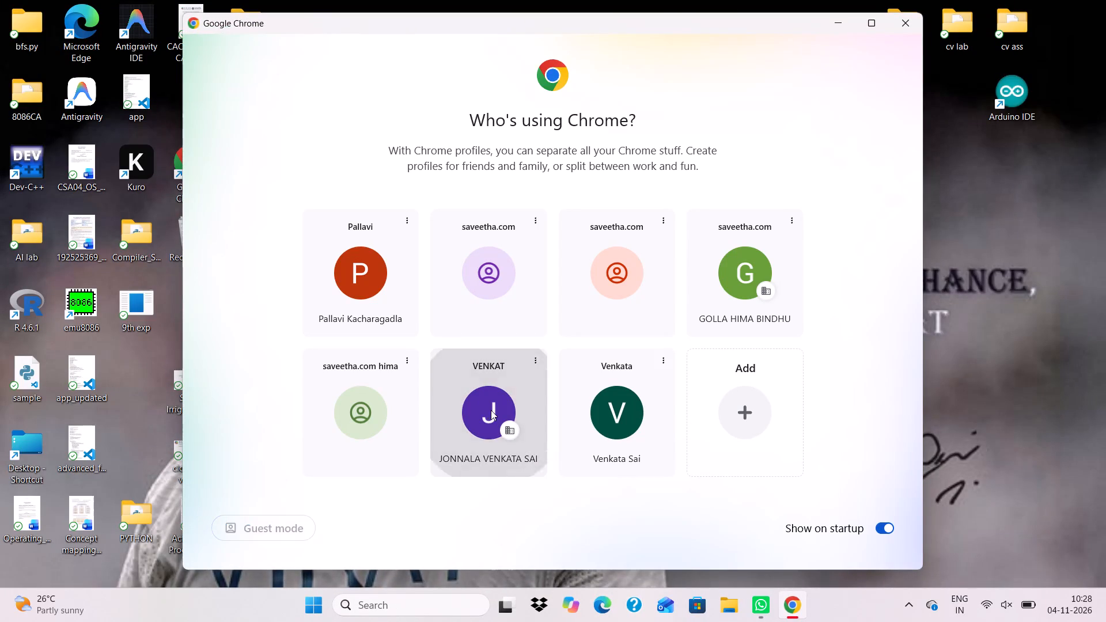
pyautogui.click(525, 280)
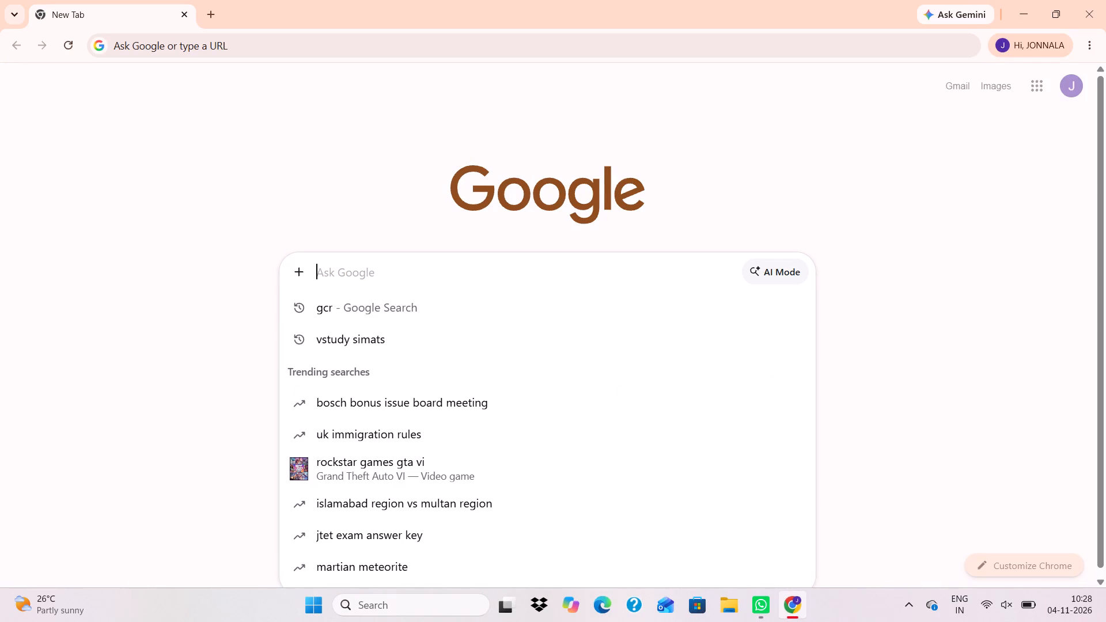
pyautogui.click(432, 320)
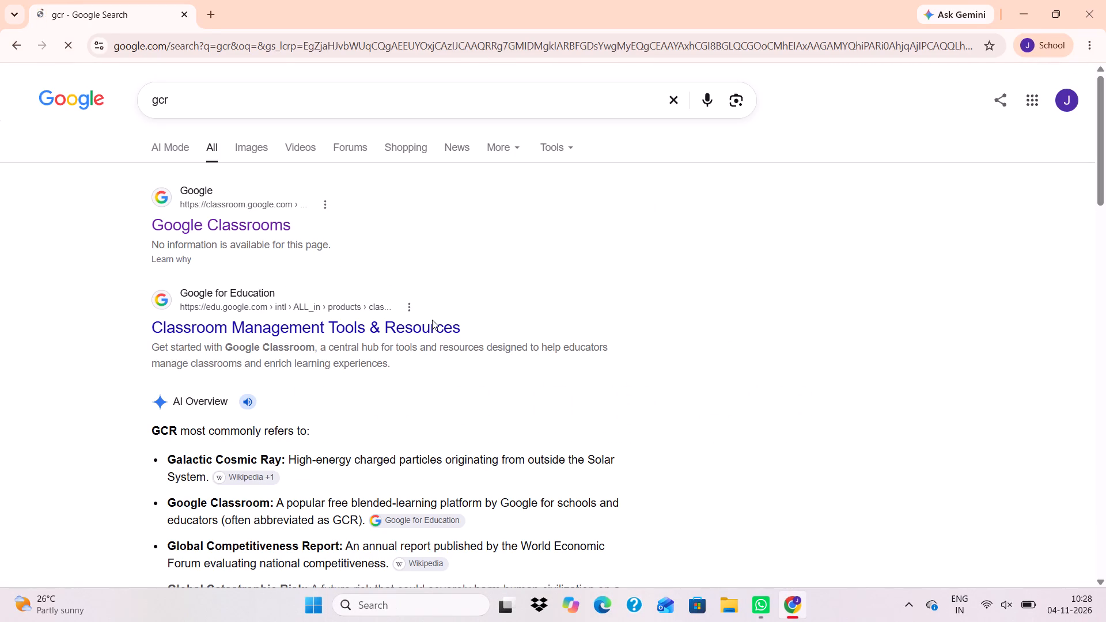
pyautogui.click(265, 227)
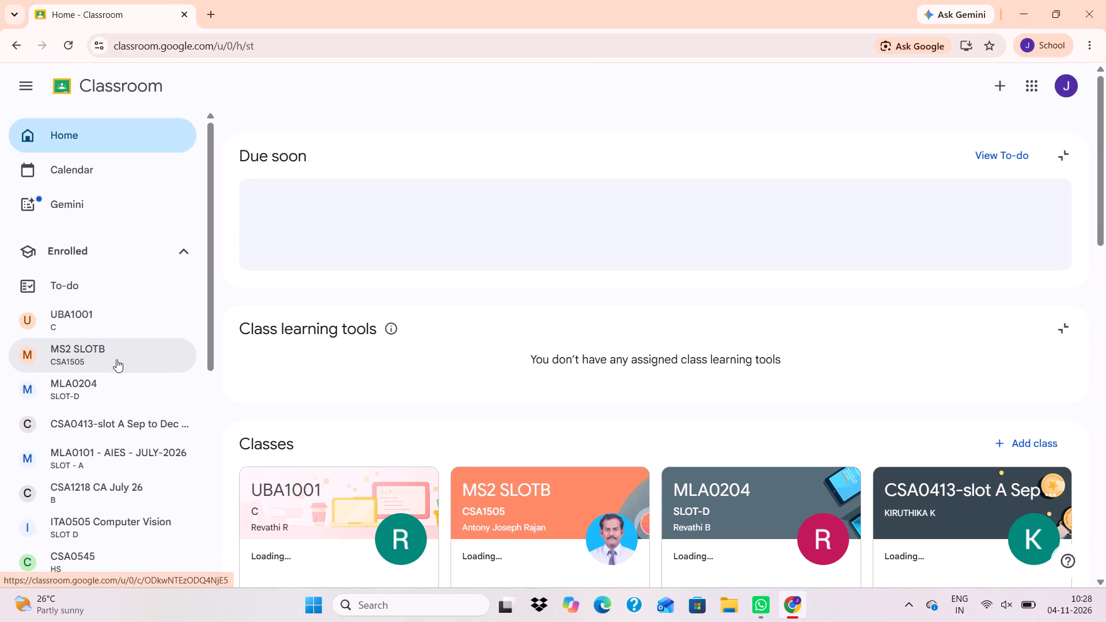
# Open the CO1 ASSIGNMENT post in the MS2 SLOTB (CSA1505) class.
pyautogui.click(116, 359)
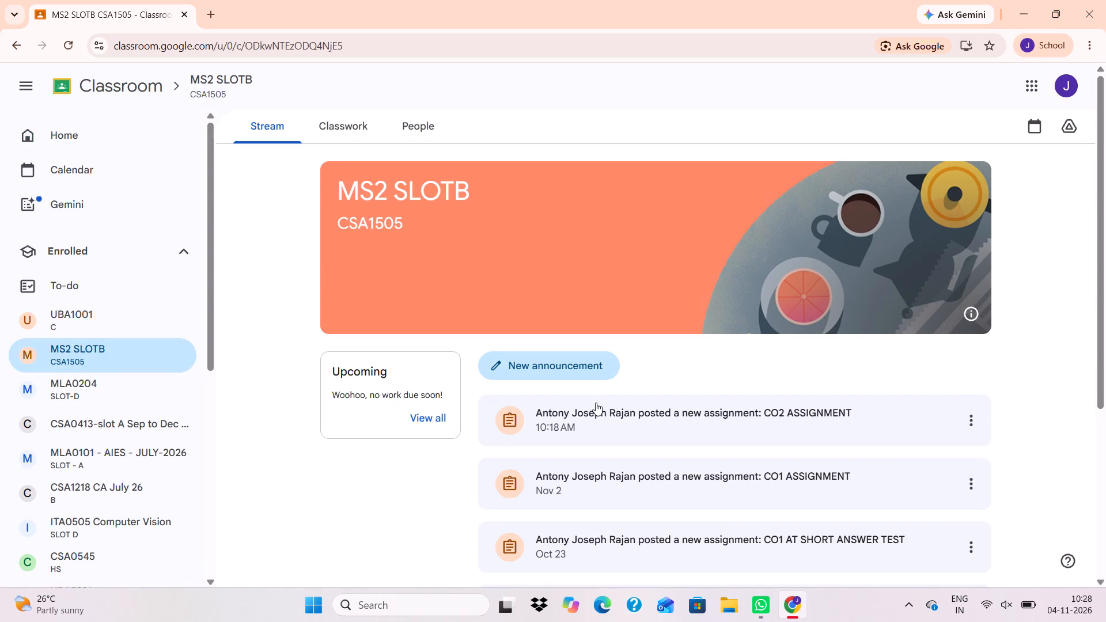
pyautogui.click(654, 477)
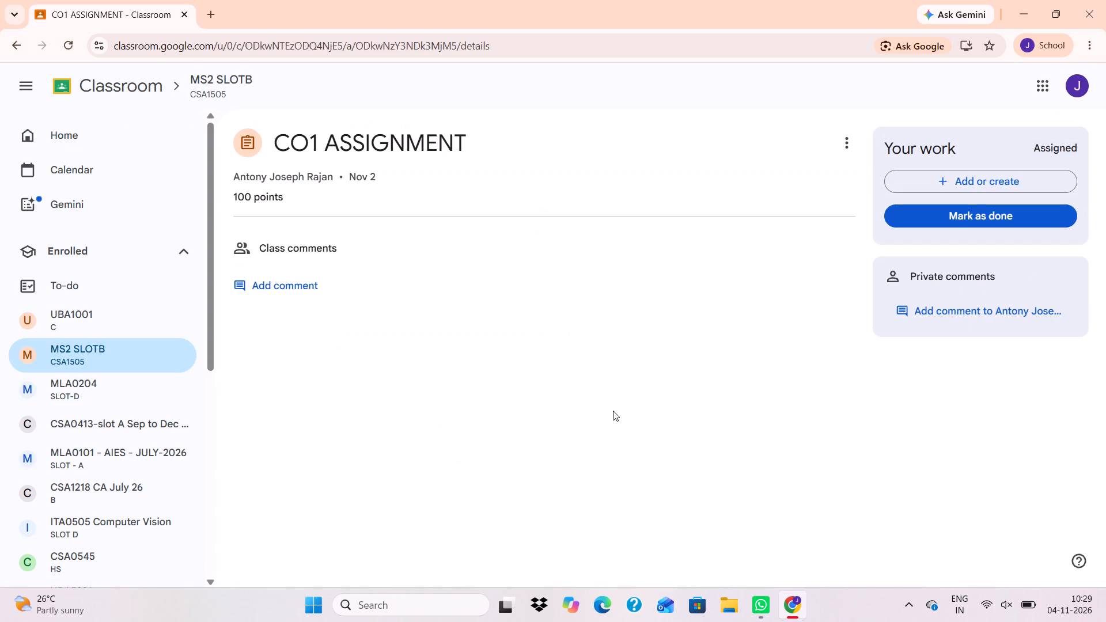
# Attach the CO1-ASSIGNMENT CLOUD Word document from the Desktop folder to the CO1 assignment as an uploaded file.
pyautogui.click(950, 179)
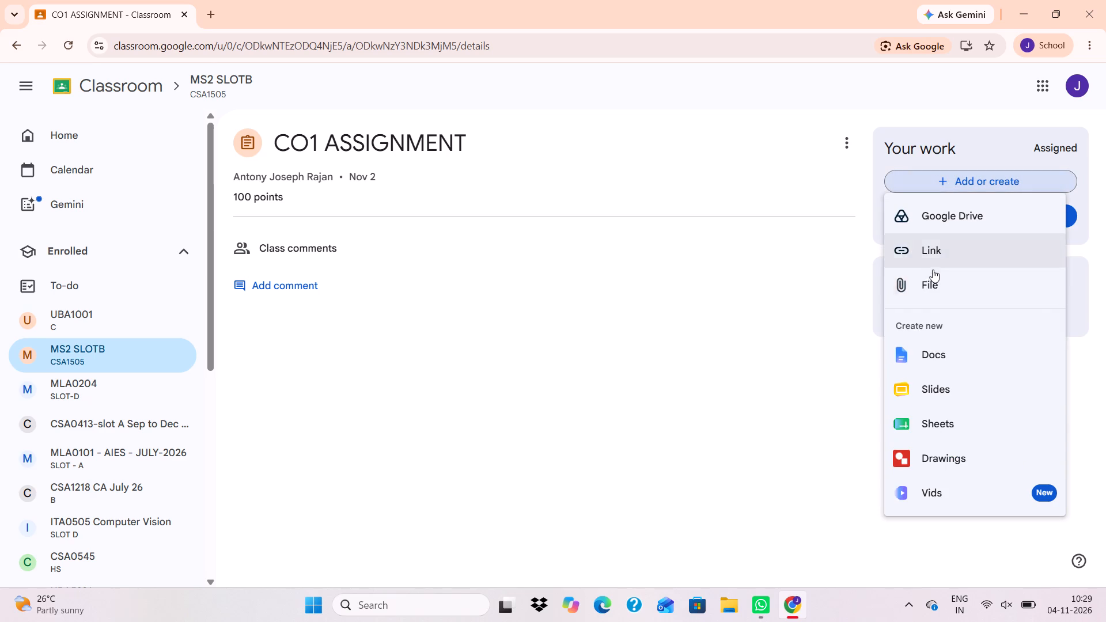
pyautogui.click(933, 271)
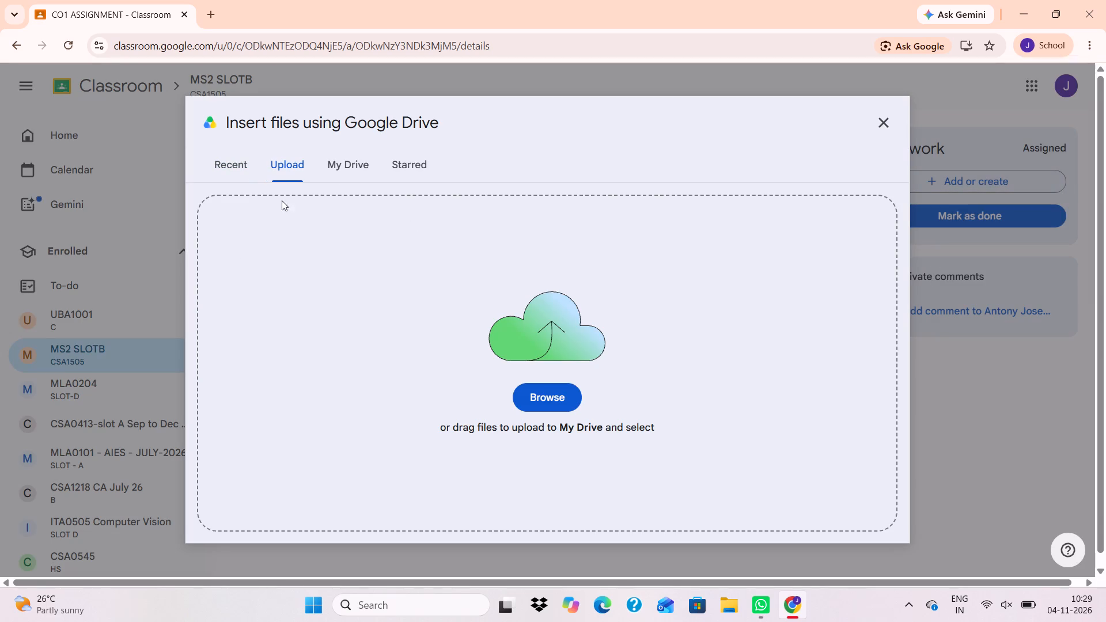
pyautogui.click(537, 393)
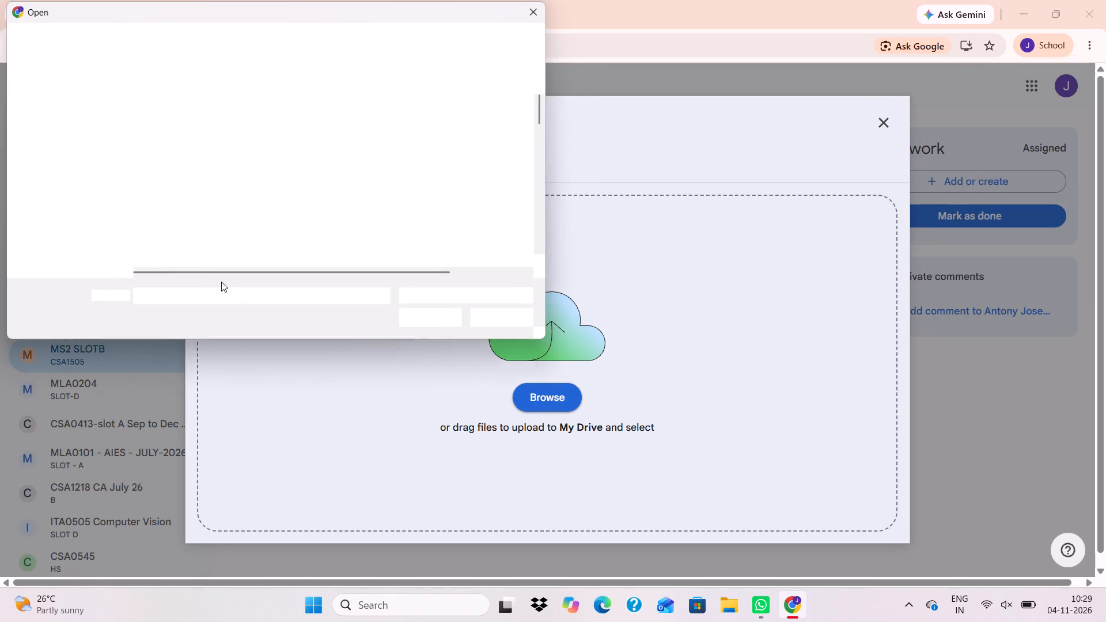
pyautogui.click(65, 134)
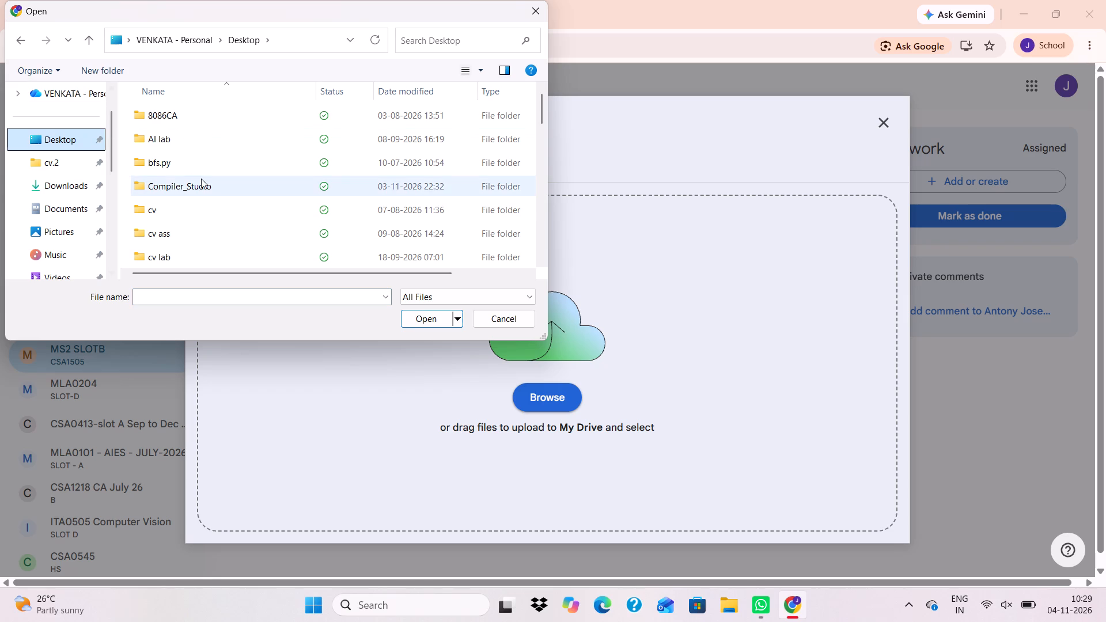
pyautogui.scroll(-2, 201, 179)
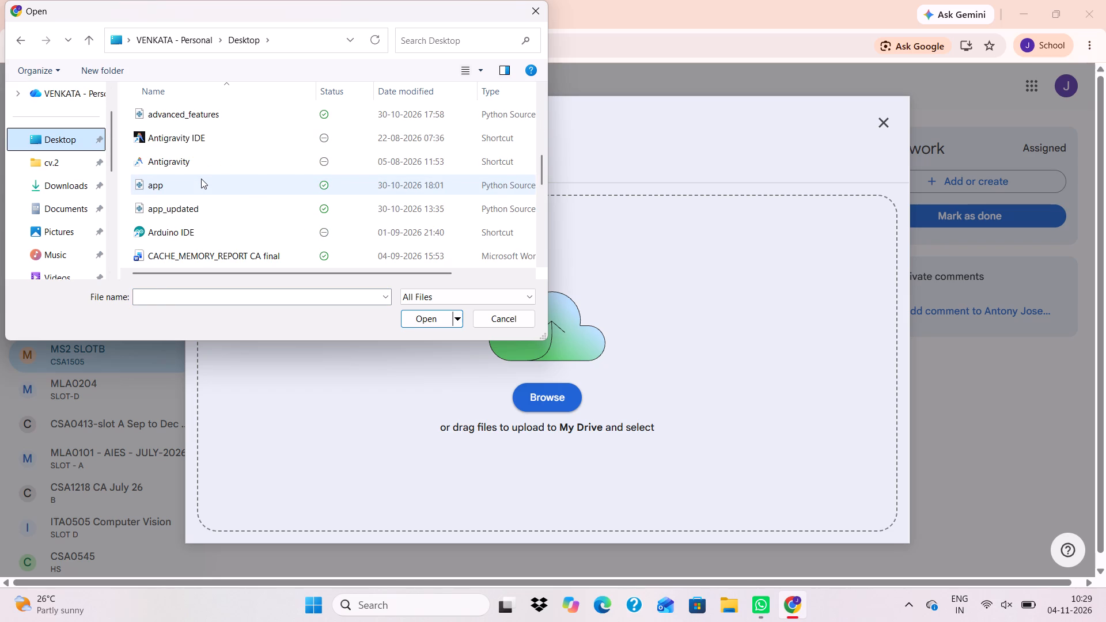
pyautogui.scroll(-1, 207, 167)
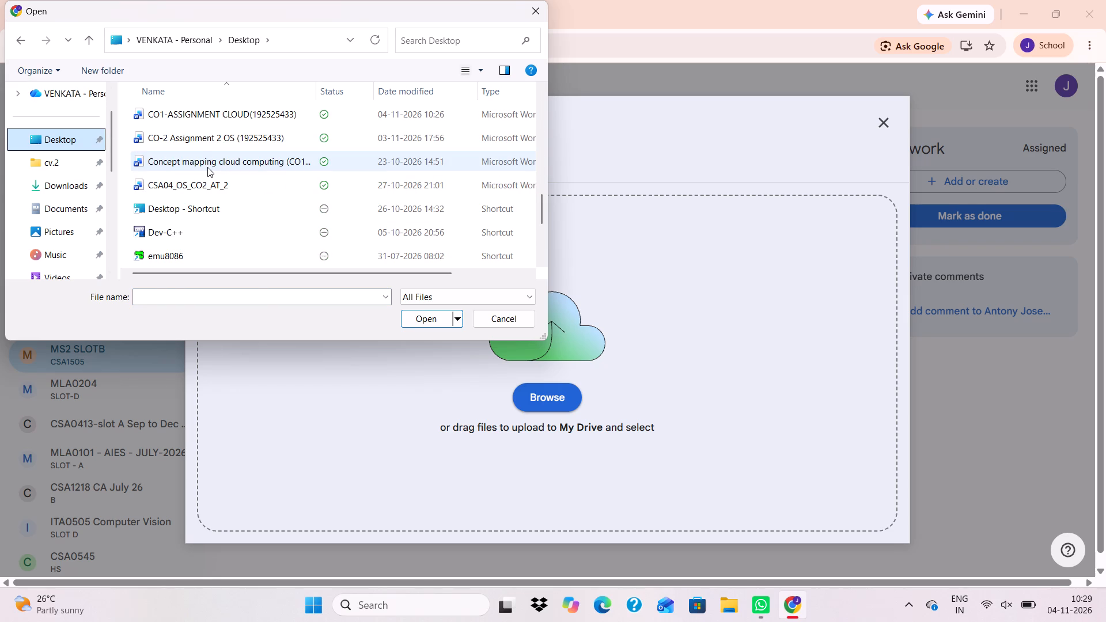
pyautogui.click(198, 116)
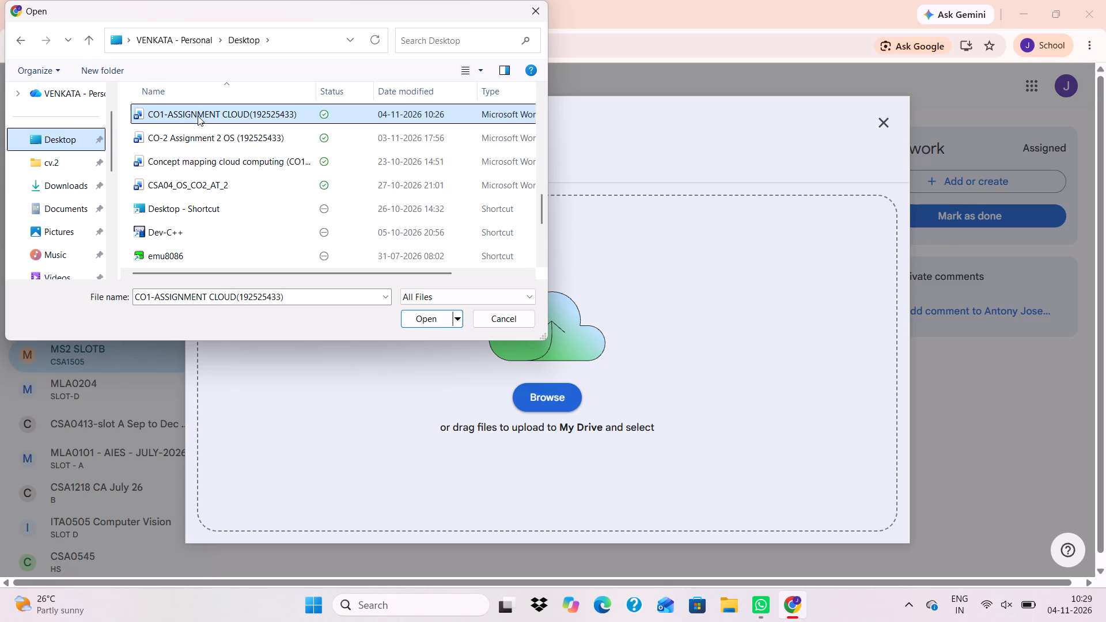
pyautogui.click(437, 313)
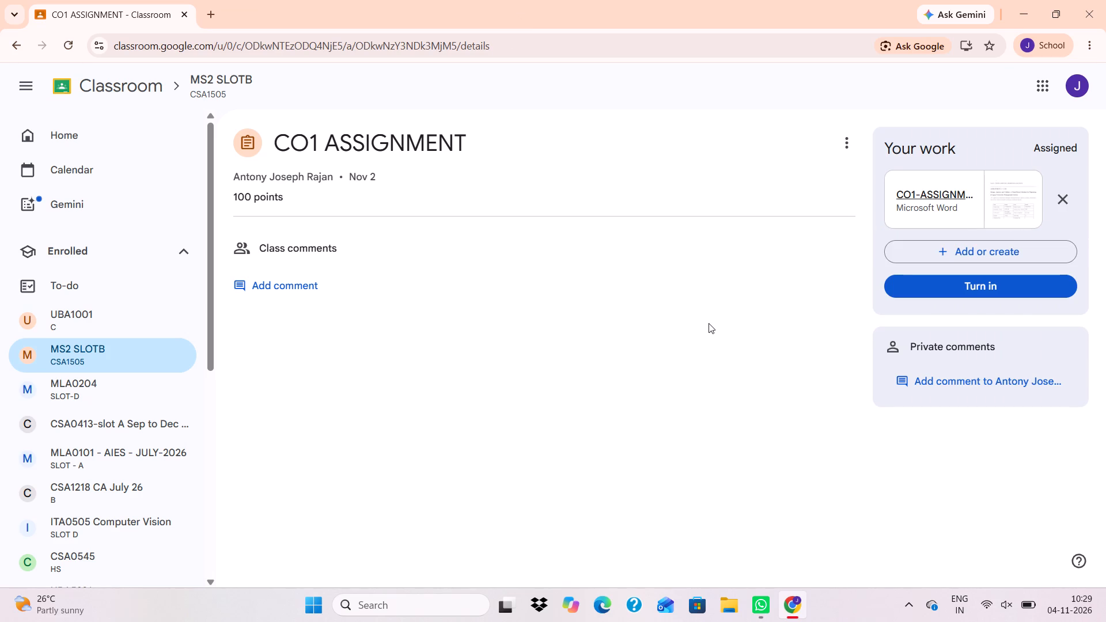
# Turn in the CO1 assignment with its attached Word document.
pyautogui.click(964, 286)
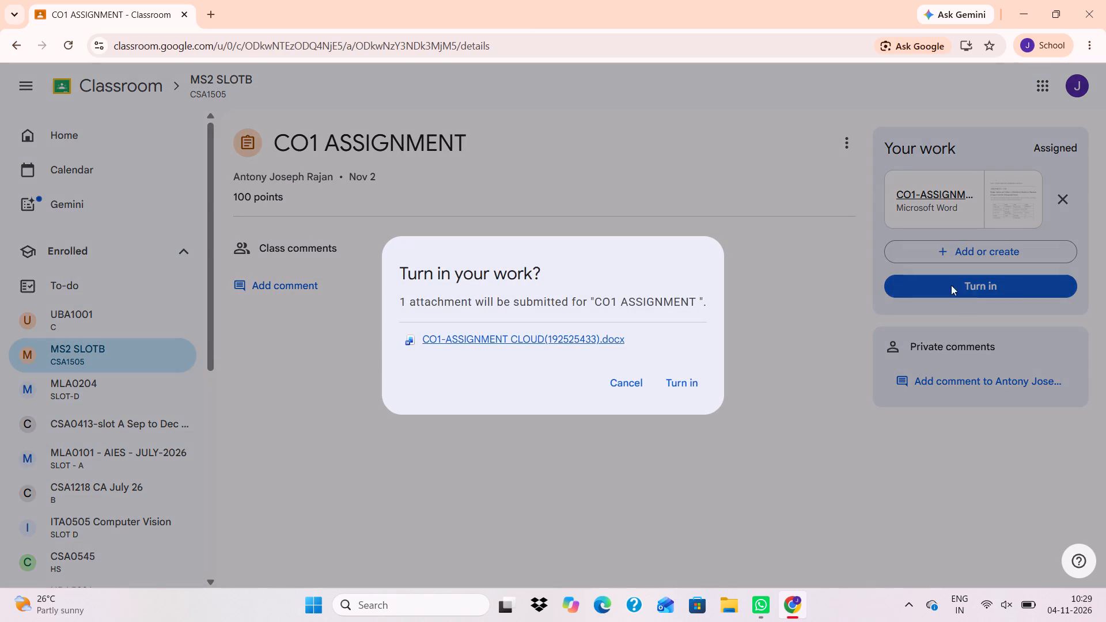
pyautogui.click(680, 381)
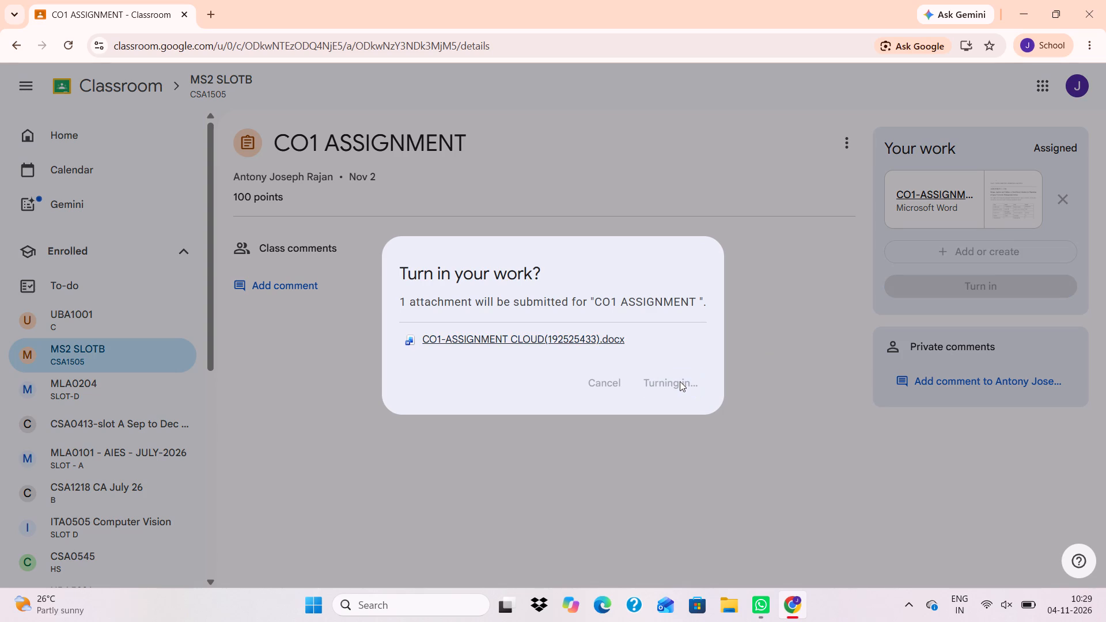
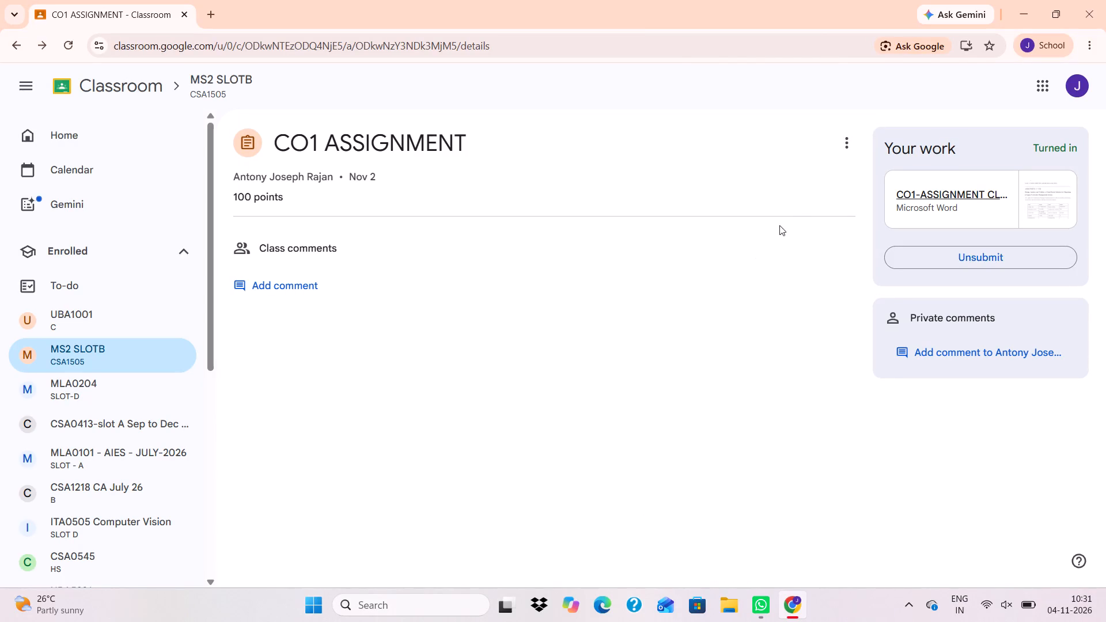
# Open the CO1-ASSIGNMENT CLOUD document from the desktop in Word.
pyautogui.click(1035, 5)
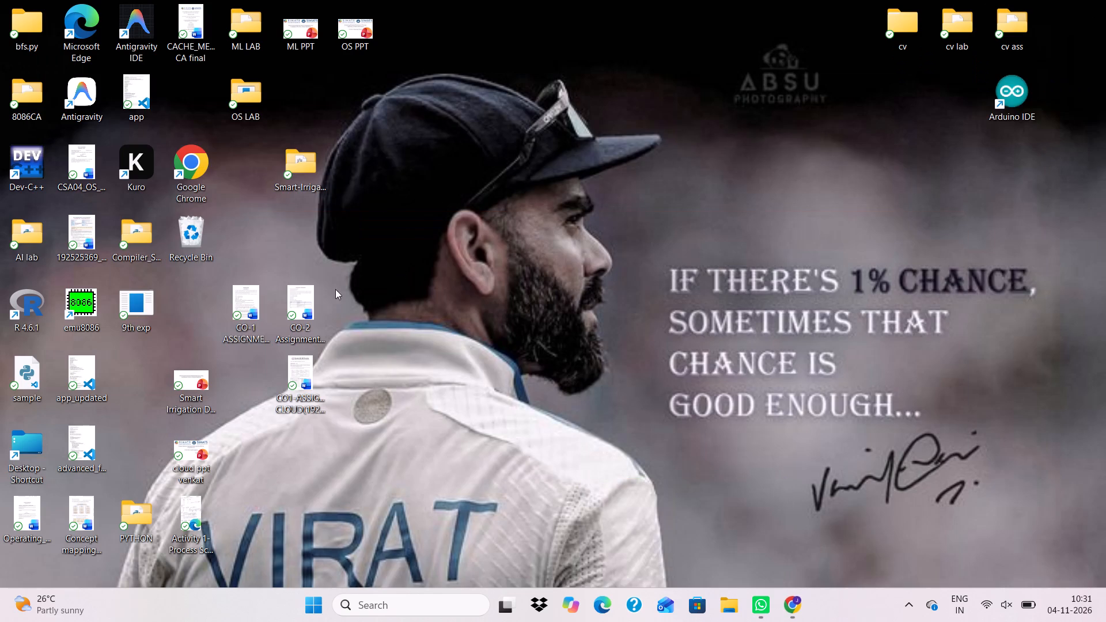
pyautogui.doubleClick(305, 374)
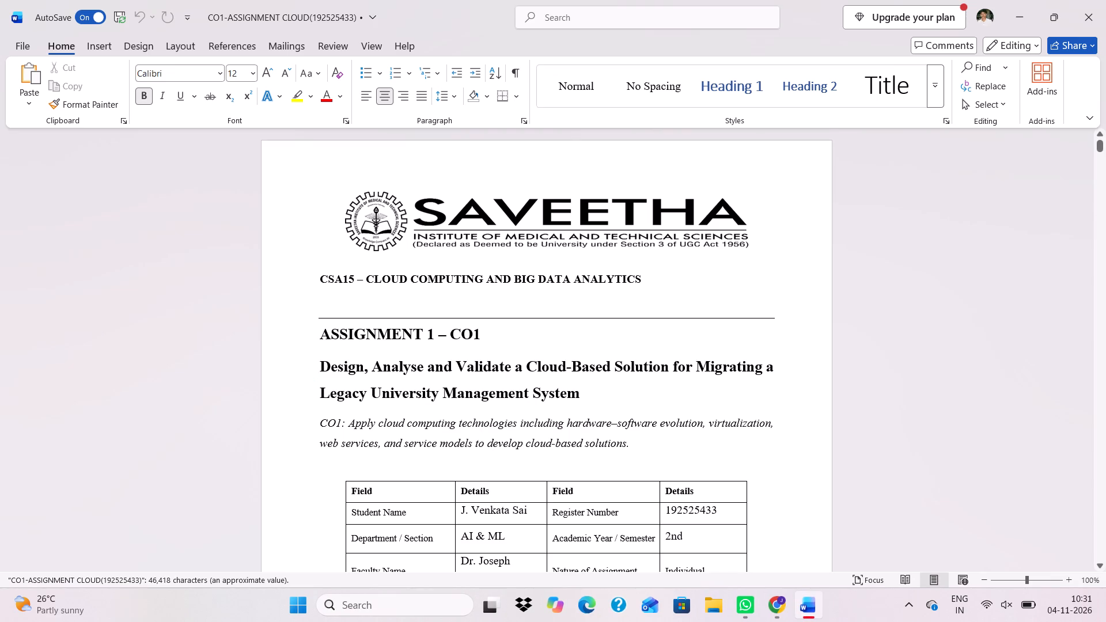
# Delete the extra blank space above the OVERALL REMARK heading at the top of its page.
pyautogui.scroll(-2, 403, 423)
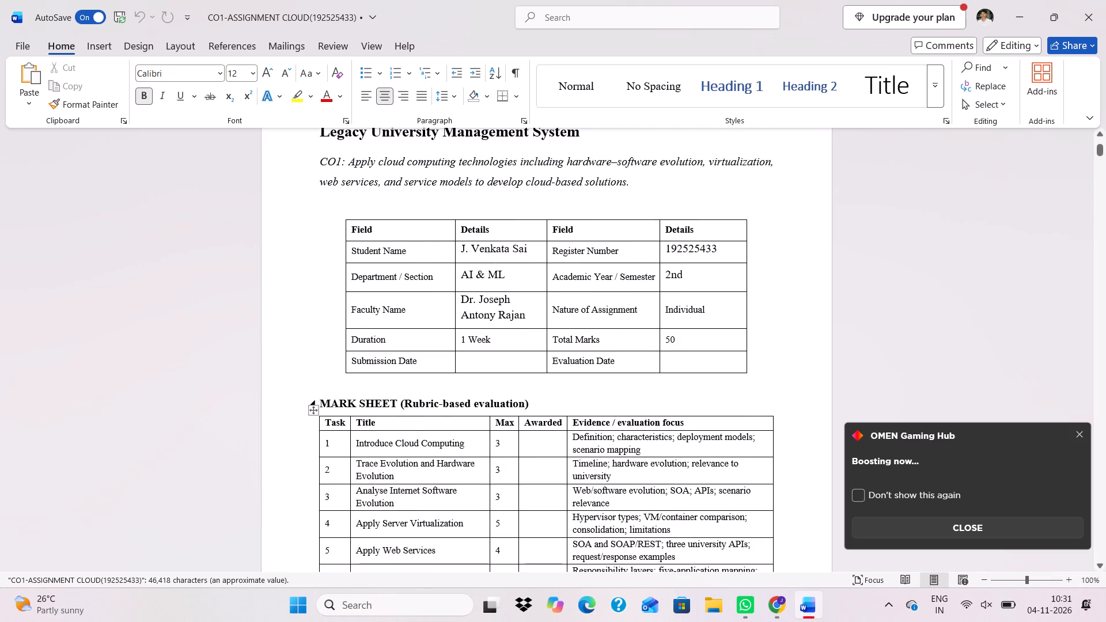
pyautogui.scroll(-2, 529, 378)
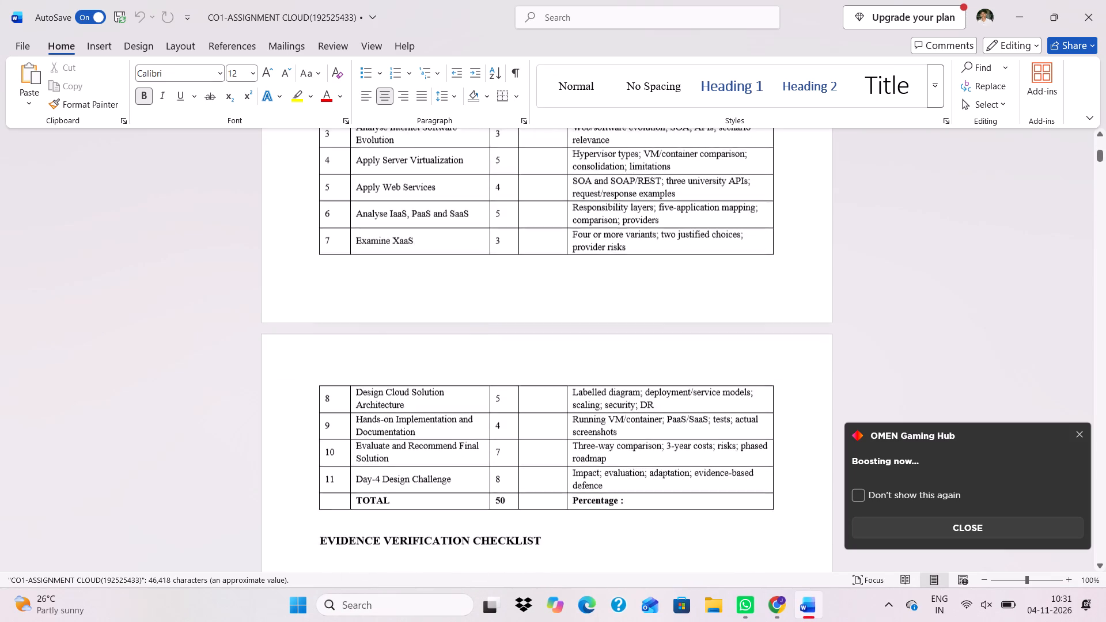
pyautogui.scroll(-3, 529, 378)
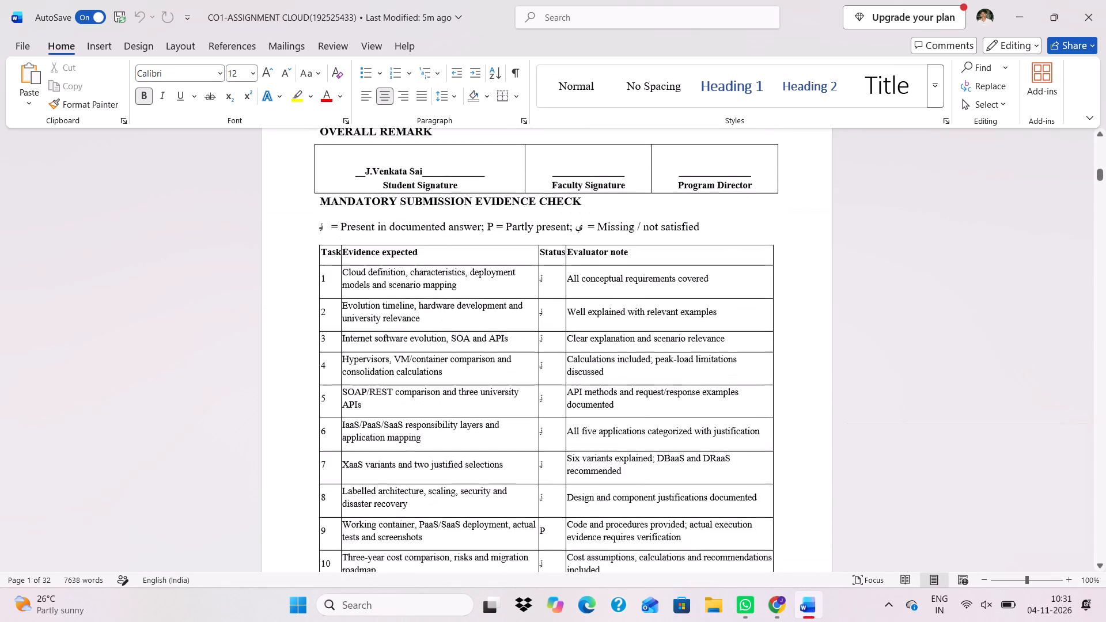
pyautogui.scroll(3, 529, 378)
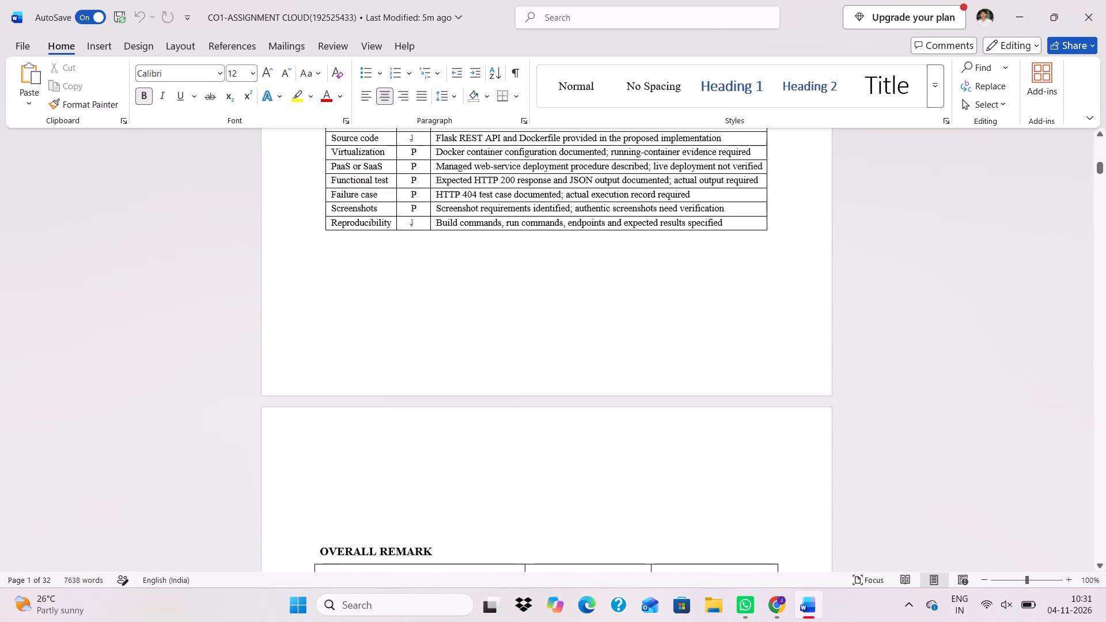
pyautogui.click(330, 533)
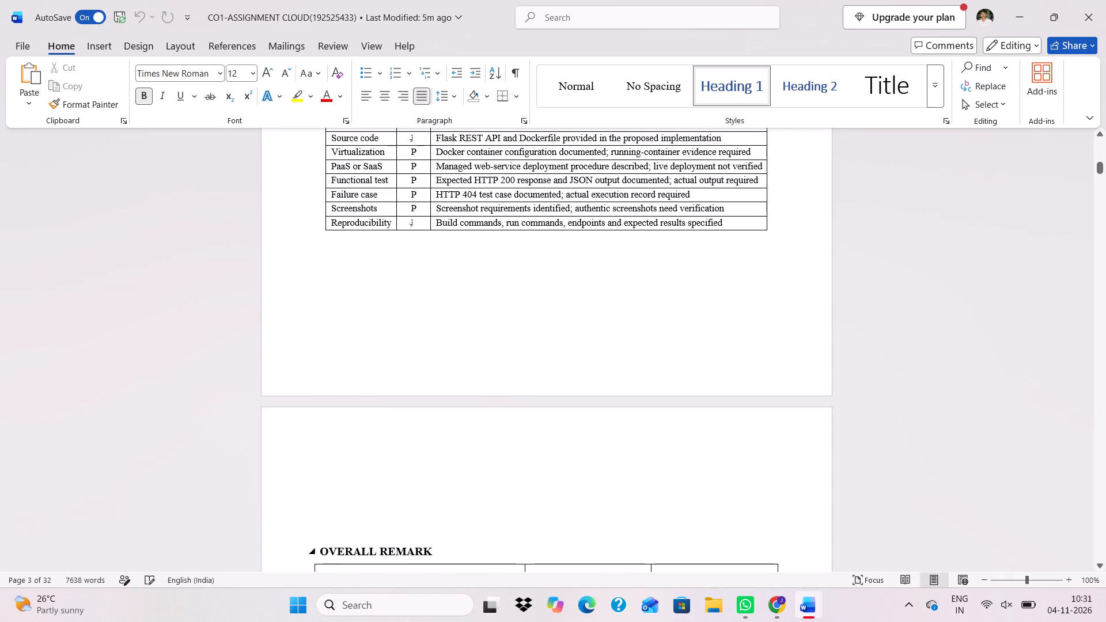
pyautogui.press('Left')
pyautogui.press('Left')
pyautogui.press('BackSpace')
pyautogui.press('BackSpace')
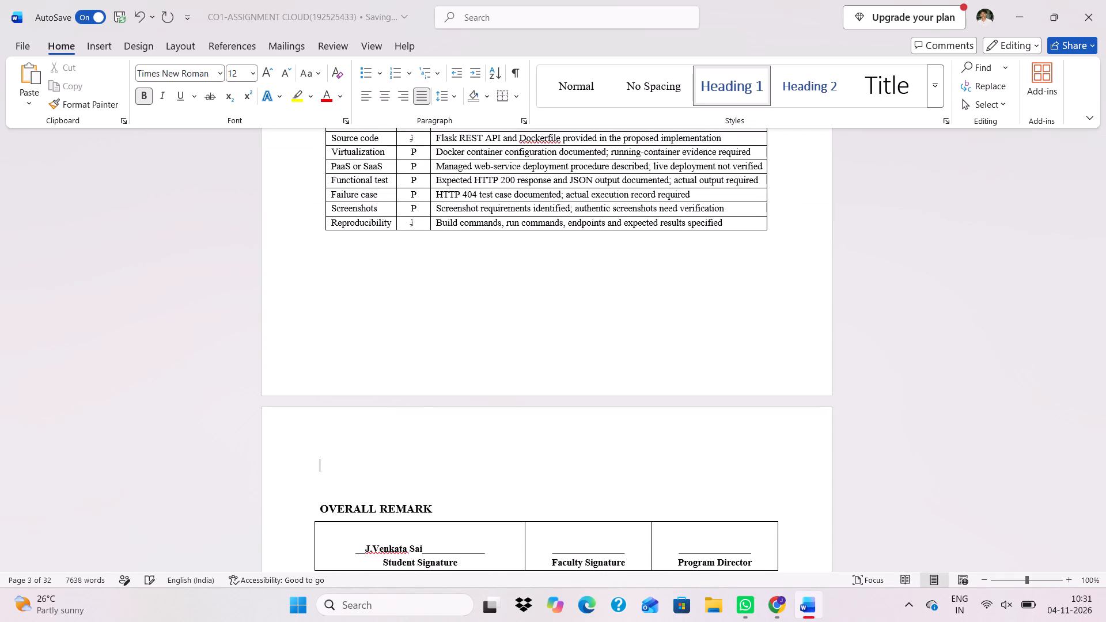
pyautogui.press('BackSpace')
pyautogui.press('BackSpace')
pyautogui.press('BackSpace')
pyautogui.press('BackSpace')
pyautogui.press('BackSpace')
pyautogui.press('BackSpace')
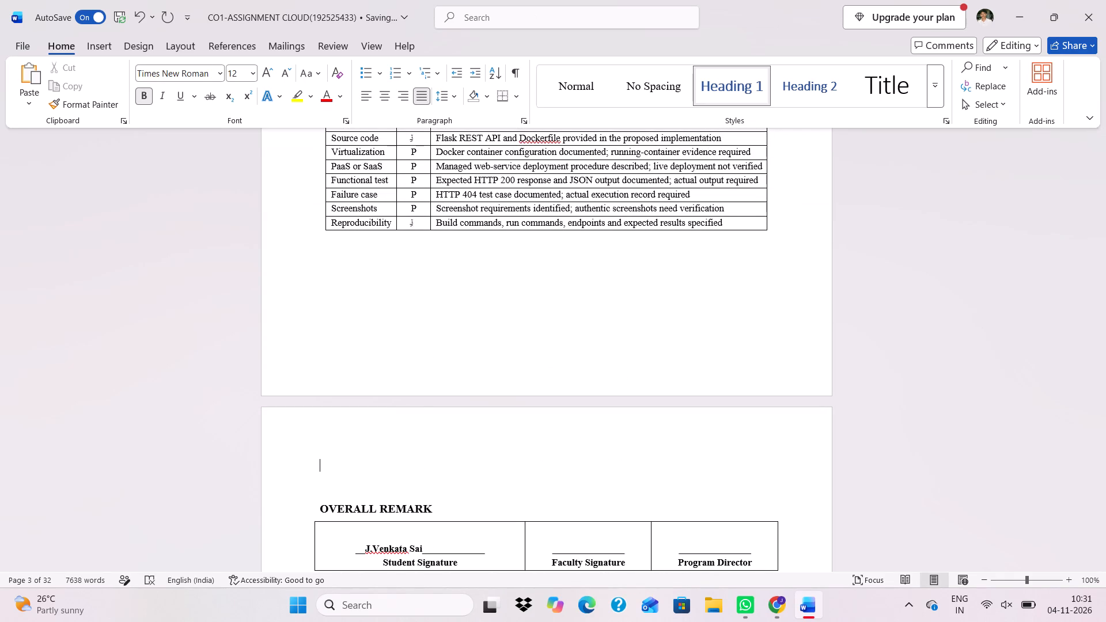
pyautogui.press('BackSpace')
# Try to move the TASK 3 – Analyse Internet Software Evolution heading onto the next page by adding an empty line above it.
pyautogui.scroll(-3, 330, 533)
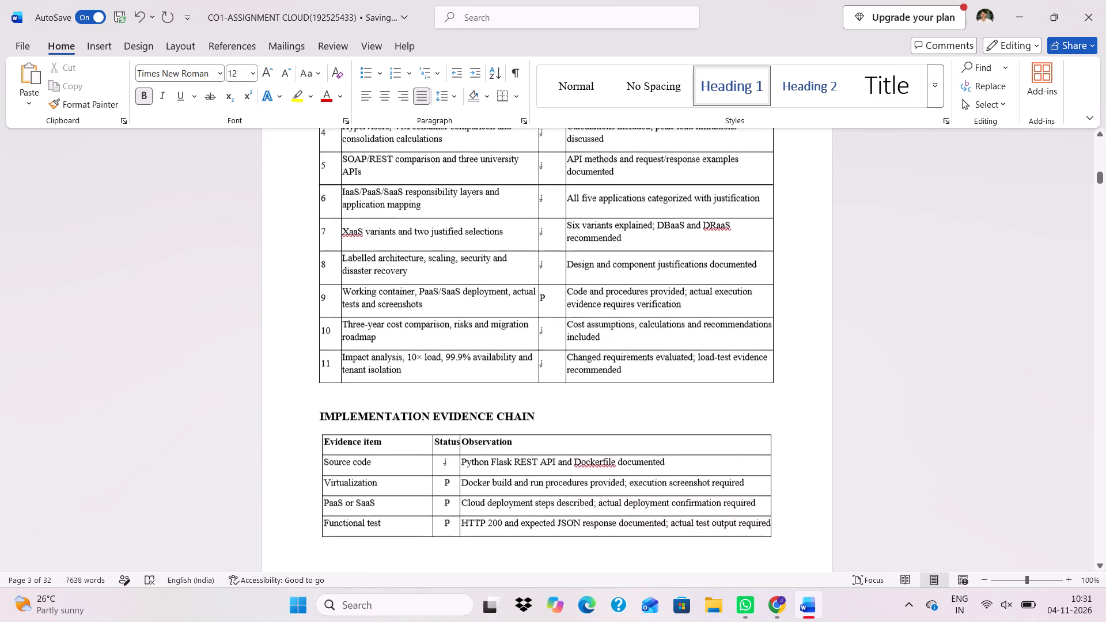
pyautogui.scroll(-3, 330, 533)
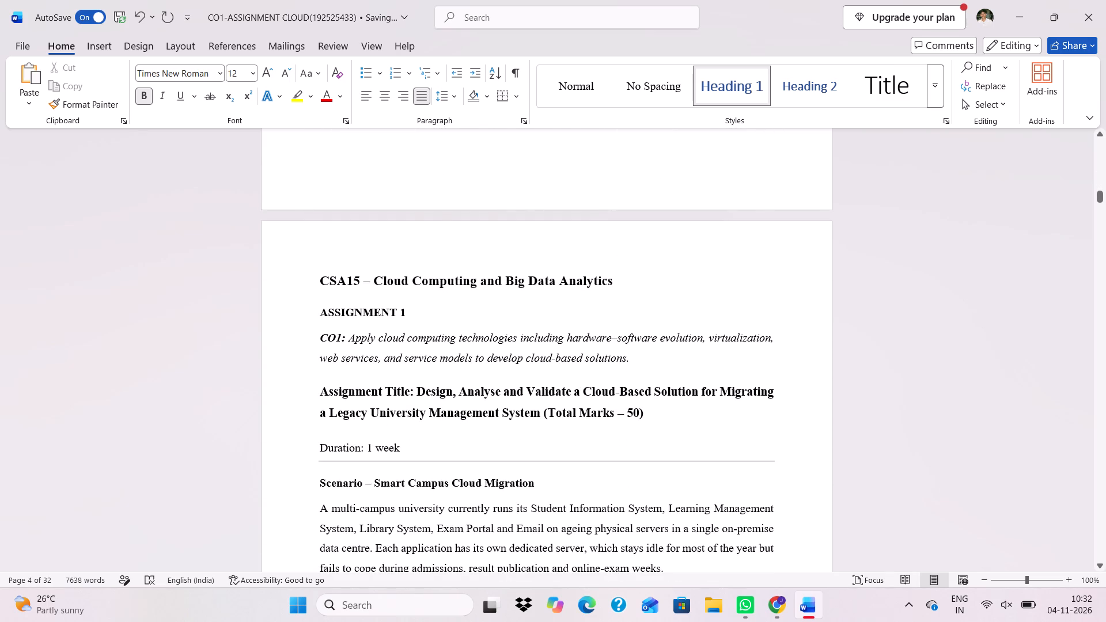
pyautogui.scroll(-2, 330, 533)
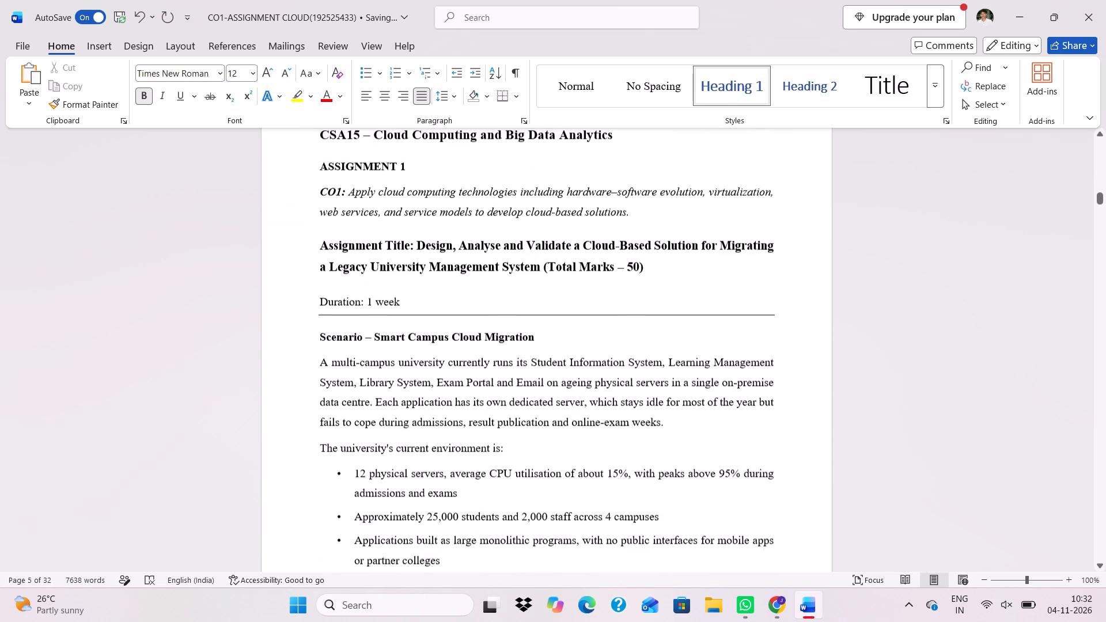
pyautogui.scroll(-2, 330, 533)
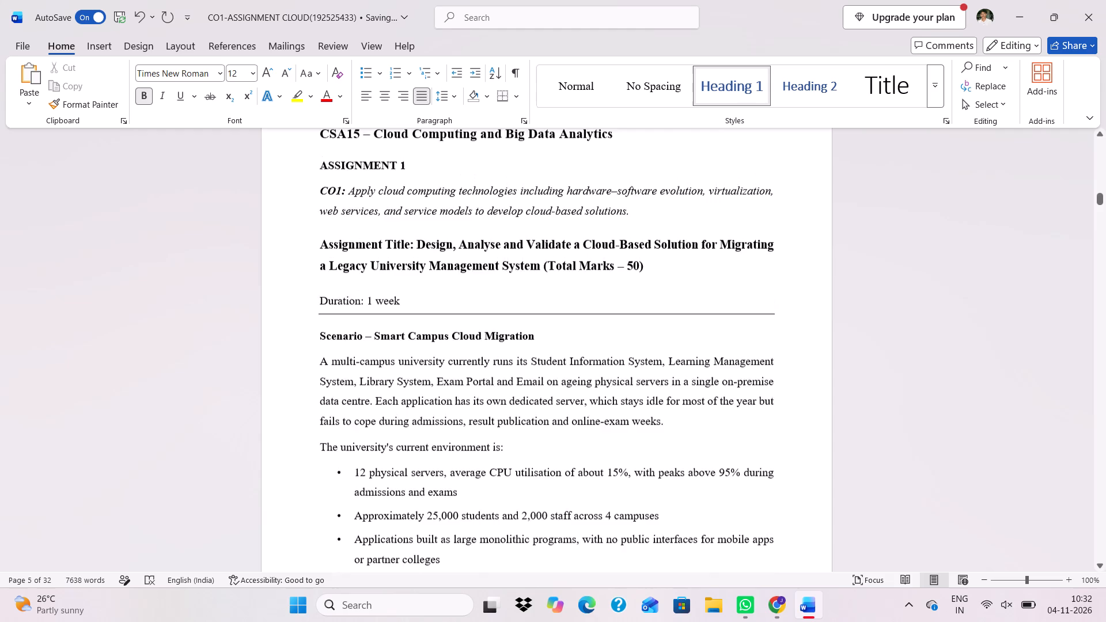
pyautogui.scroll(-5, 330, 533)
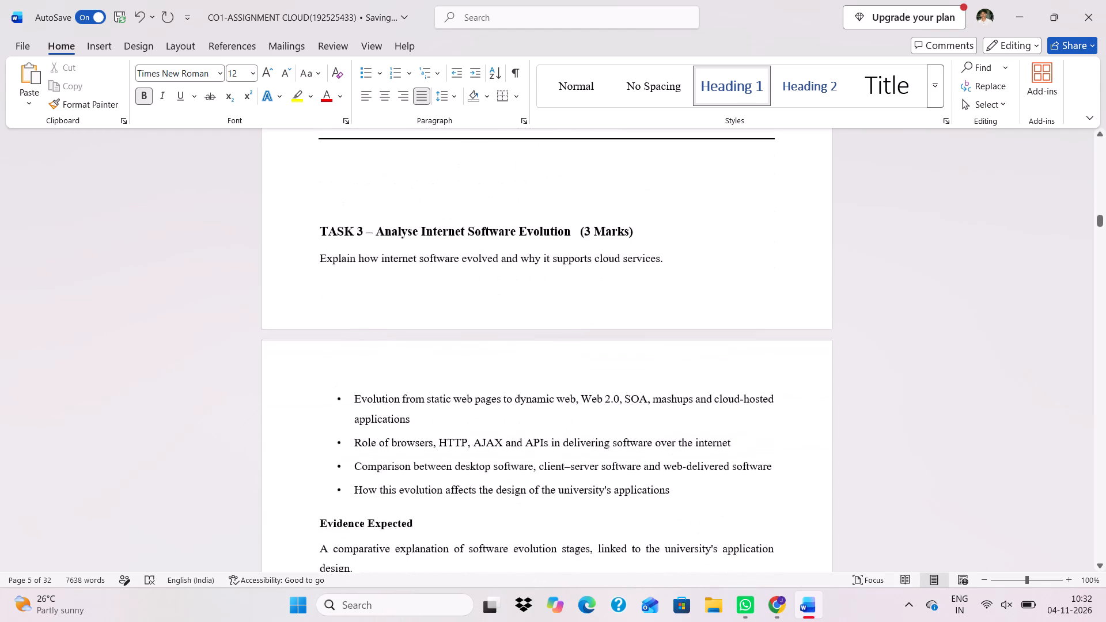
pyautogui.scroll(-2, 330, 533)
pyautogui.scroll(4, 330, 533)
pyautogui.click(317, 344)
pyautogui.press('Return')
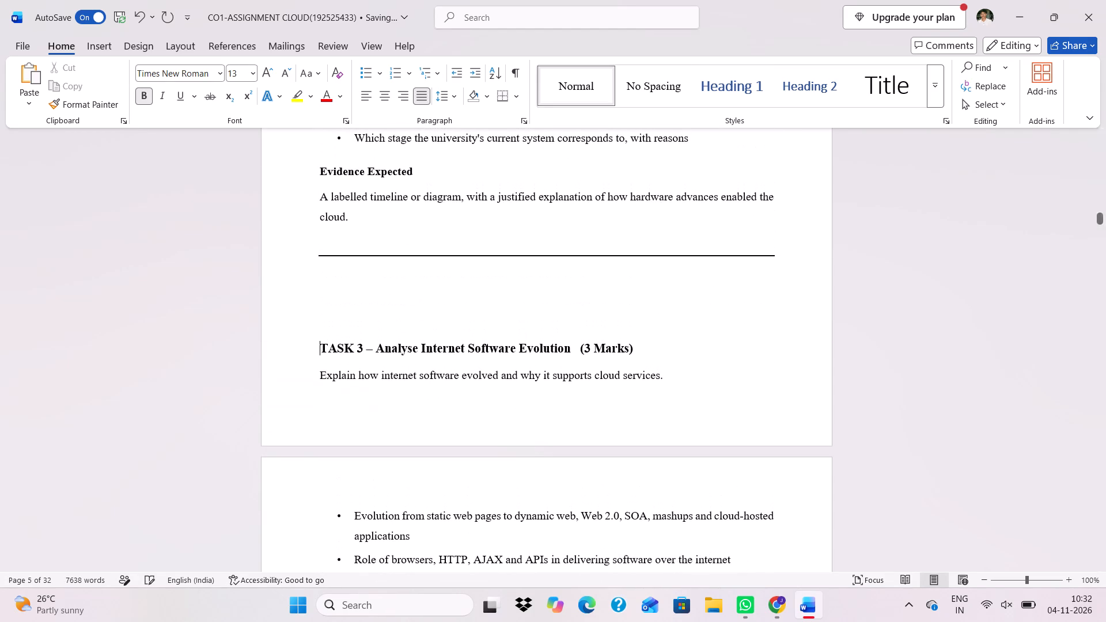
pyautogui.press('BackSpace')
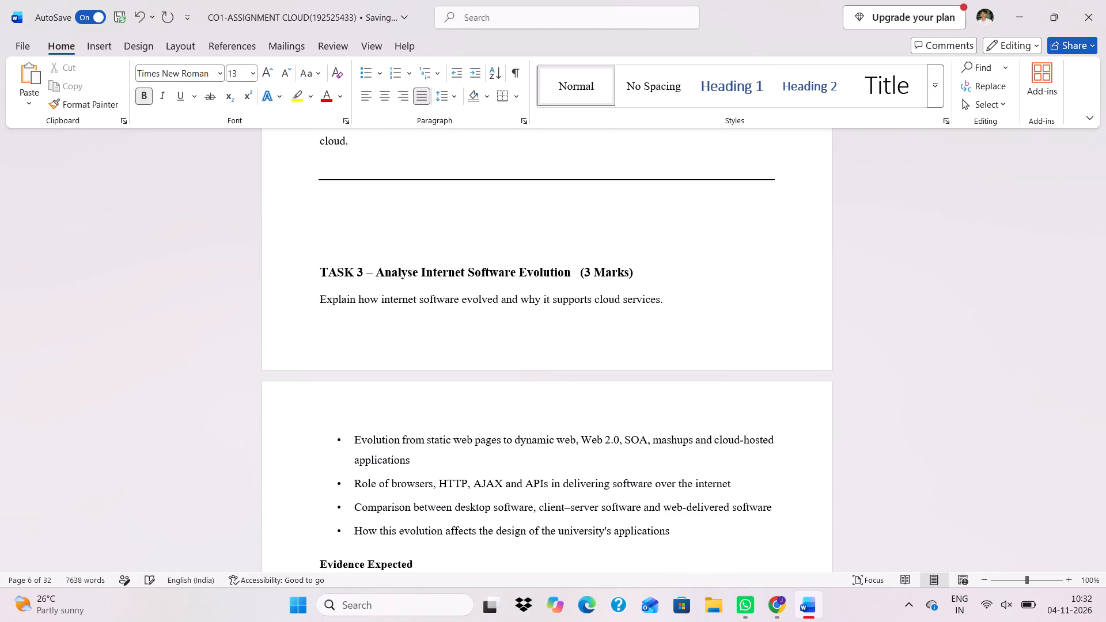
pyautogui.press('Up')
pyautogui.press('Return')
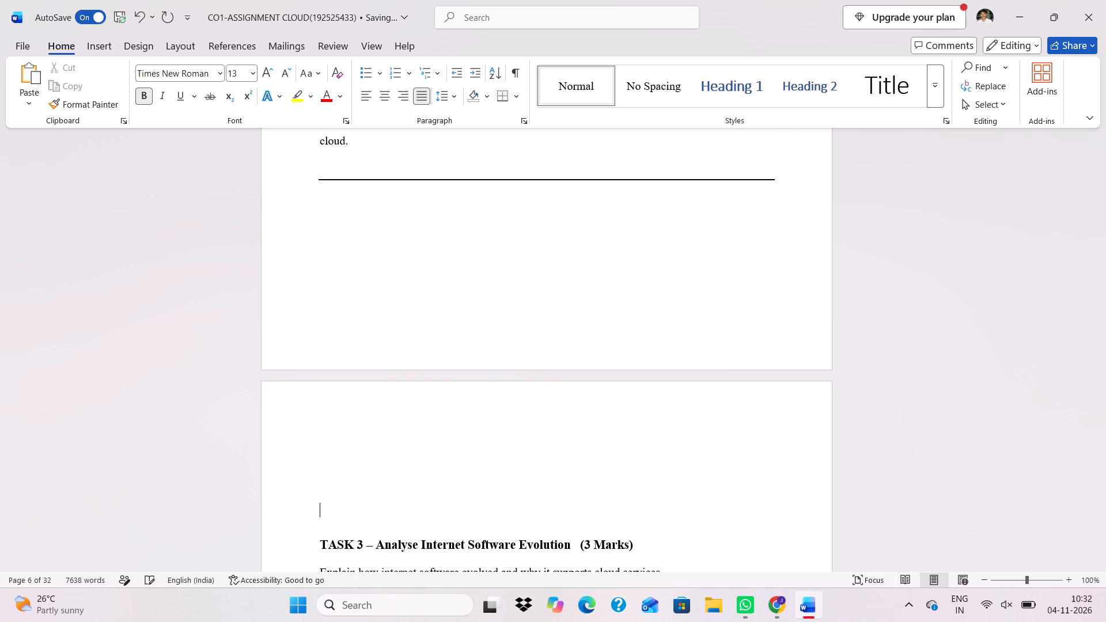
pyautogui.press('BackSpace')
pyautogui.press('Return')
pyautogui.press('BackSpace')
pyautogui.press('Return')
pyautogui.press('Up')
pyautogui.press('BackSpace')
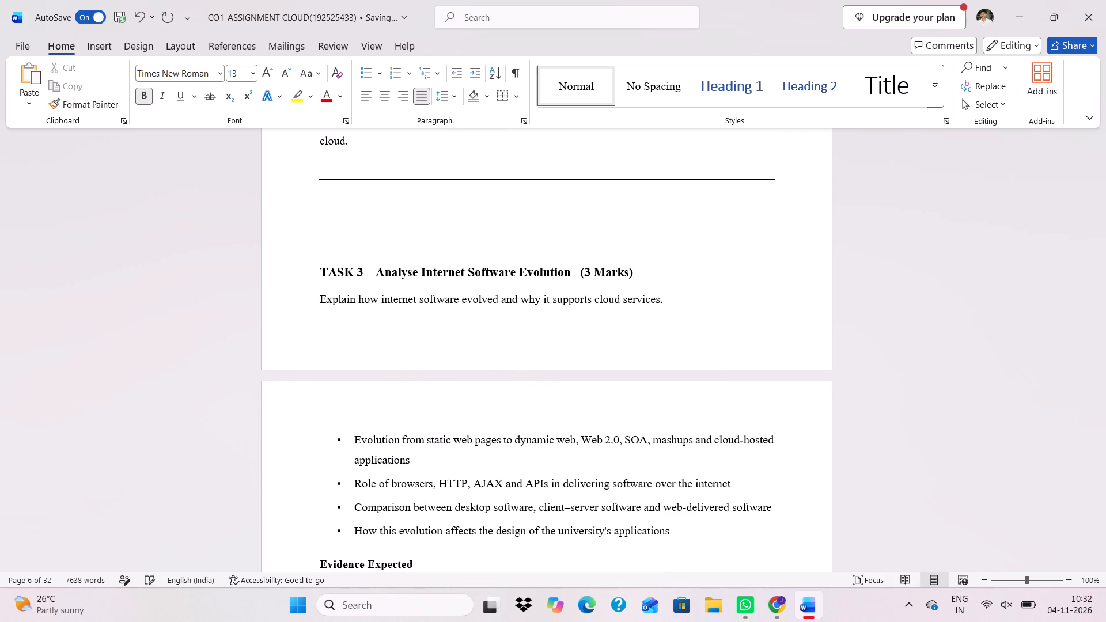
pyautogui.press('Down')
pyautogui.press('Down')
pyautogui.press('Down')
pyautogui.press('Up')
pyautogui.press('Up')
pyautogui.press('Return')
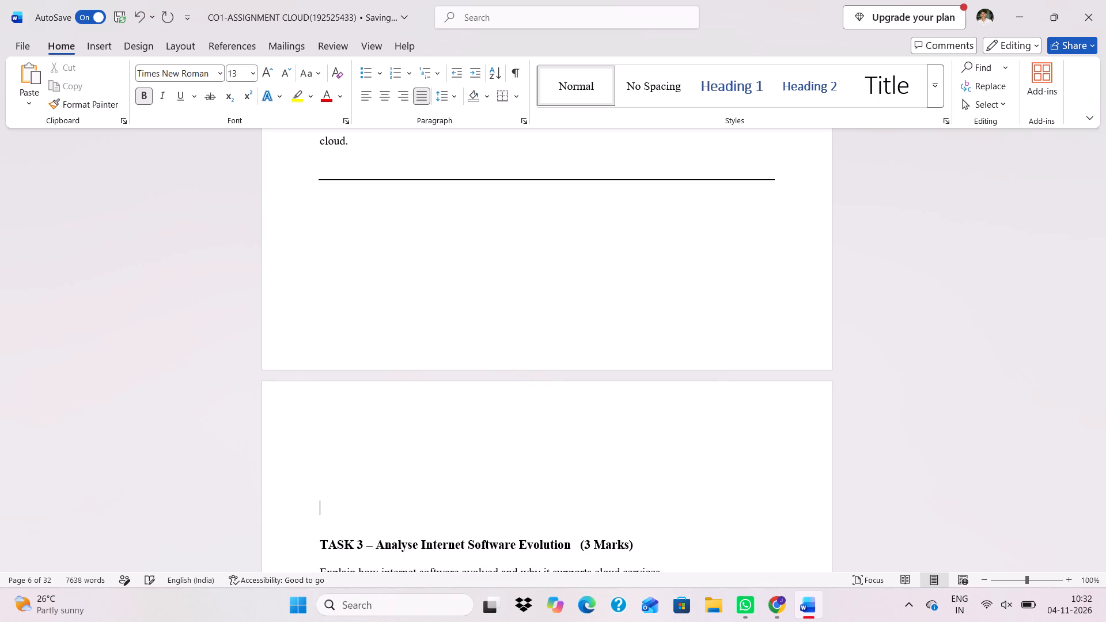
# Remove the surplus empty lines around the divider above the TASK 3 heading, keeping one empty line before the heading.
pyautogui.press('Up')
pyautogui.press('Up')
pyautogui.press('Up')
pyautogui.press('Up')
pyautogui.press('Down')
pyautogui.press('Down')
pyautogui.press('BackSpace')
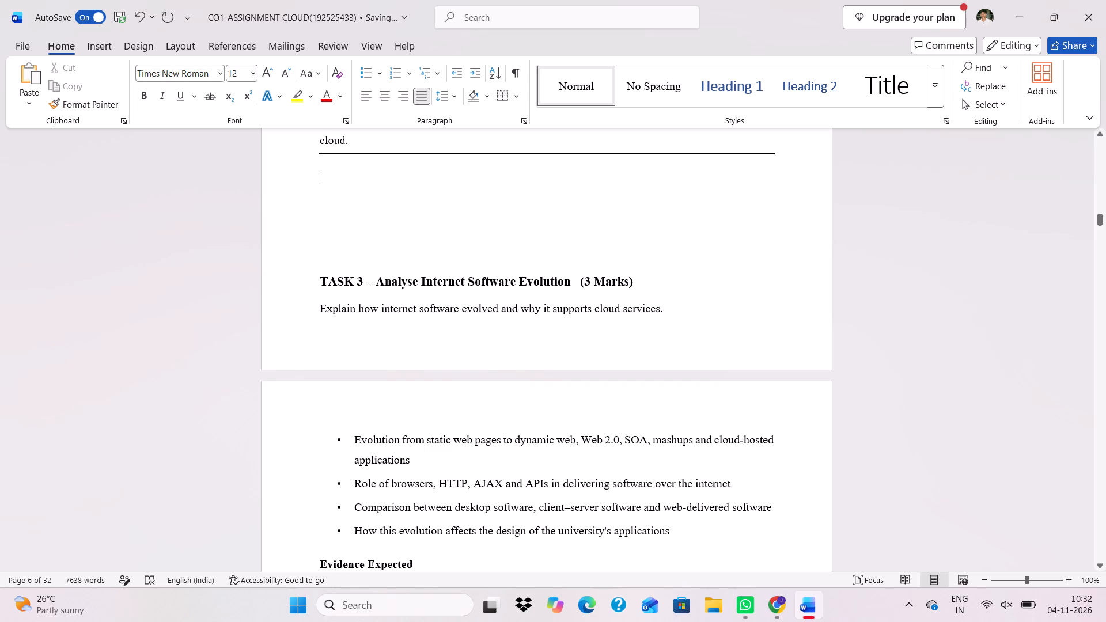
pyautogui.press('Down')
pyautogui.press('Down')
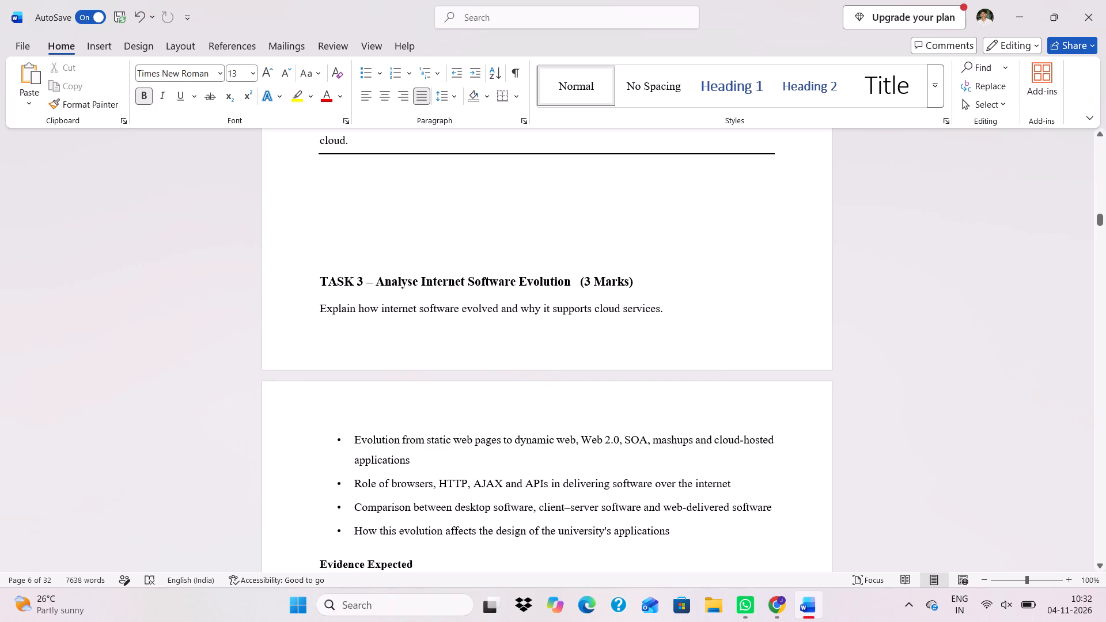
pyautogui.press('BackSpace')
pyautogui.press('BackSpace')
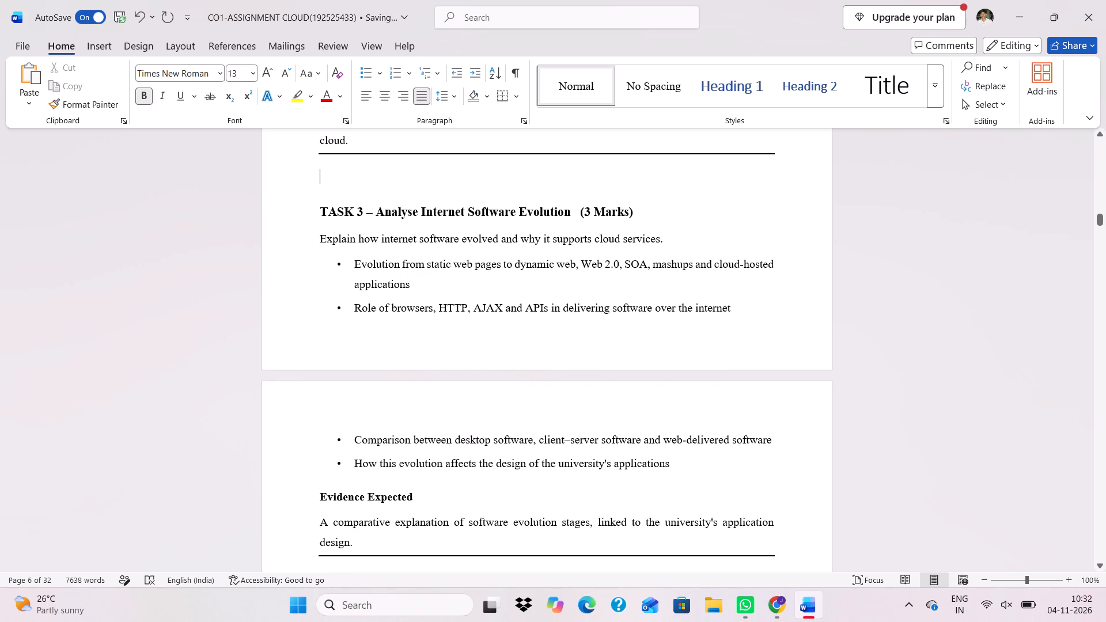
# Insert an empty line above the TASK 8 – Design the Cloud Solution Architecture heading so the section starts on the next page.
pyautogui.scroll(-4, 355, 369)
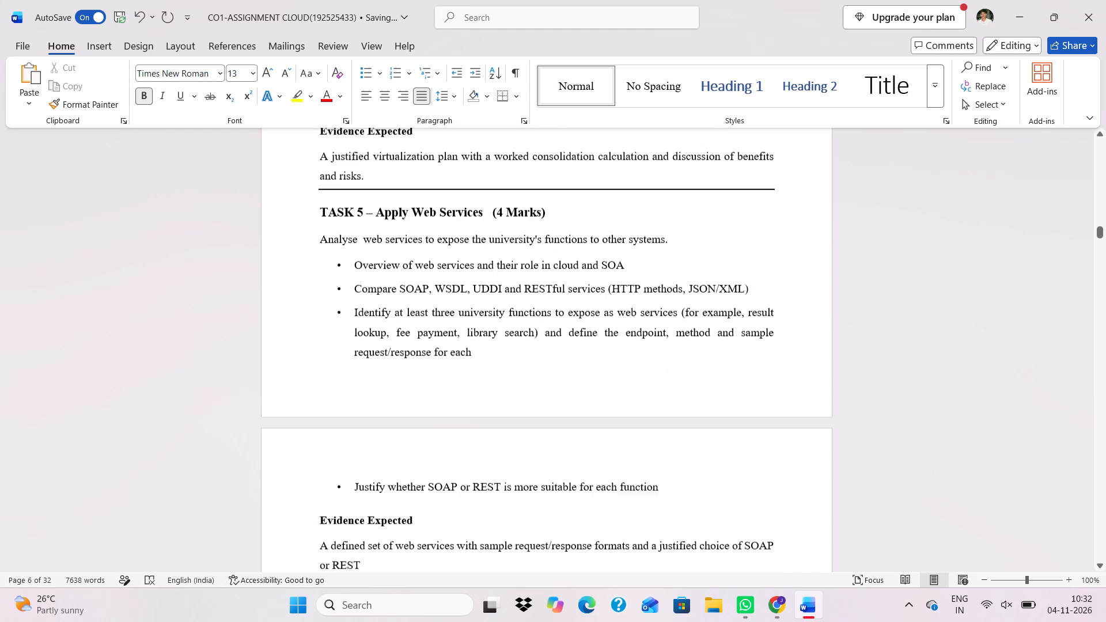
pyautogui.scroll(-3, 355, 369)
pyautogui.click(322, 245)
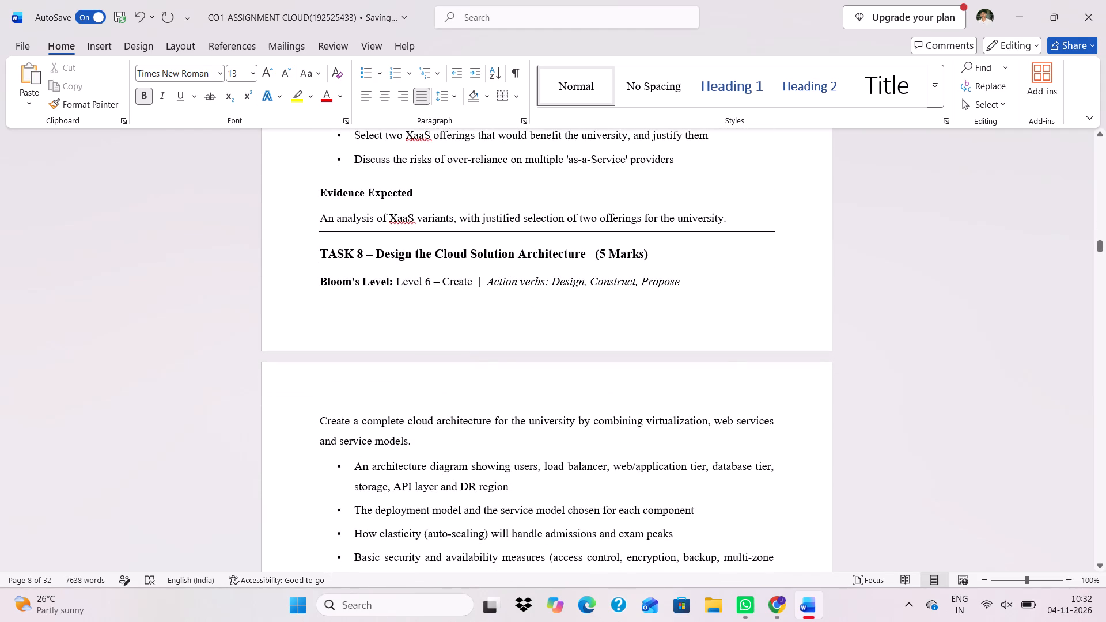
pyautogui.press('Return')
pyautogui.press('BackSpace')
pyautogui.press('Return')
# Delete the blank page before the ASSIGNMENT 1 – CO1 ANSWERS title.
pyautogui.scroll(-1, 322, 245)
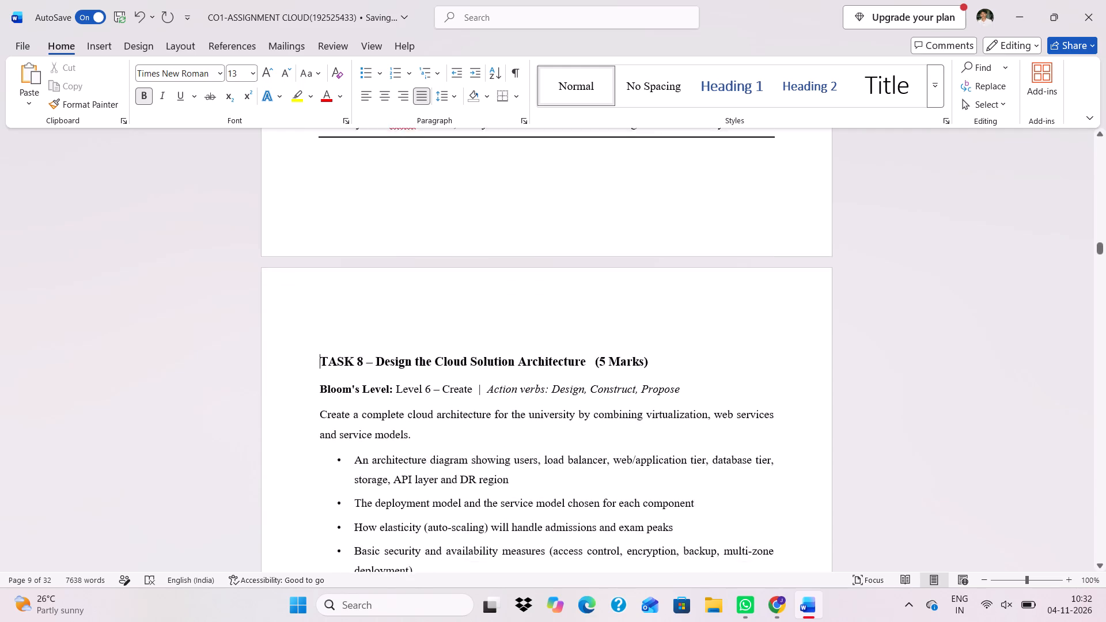
pyautogui.scroll(-5, 322, 245)
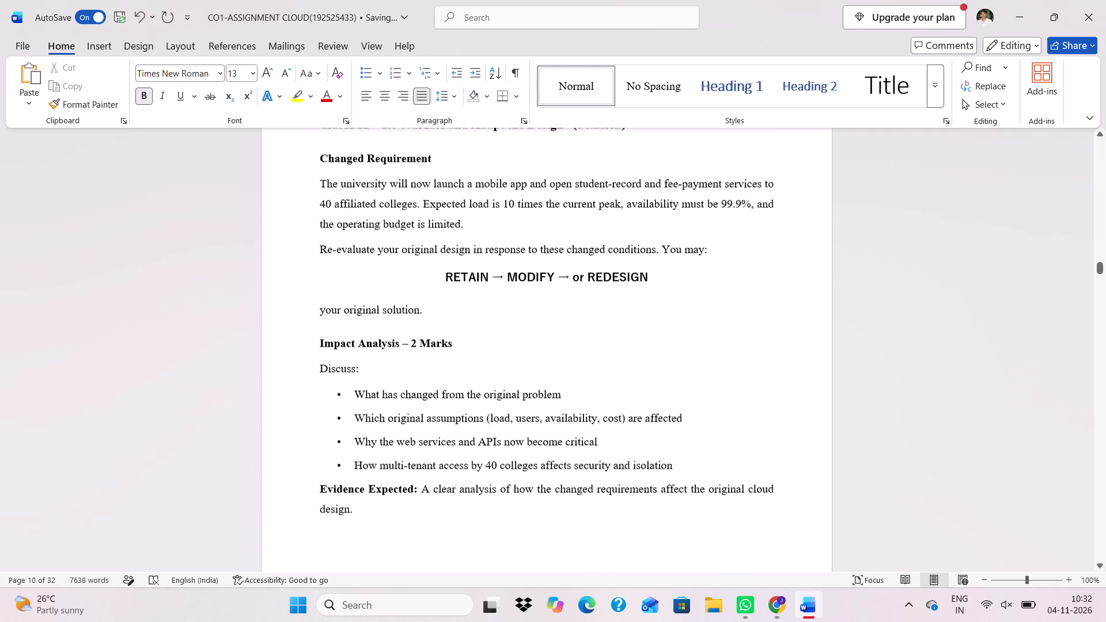
pyautogui.scroll(-3, 322, 245)
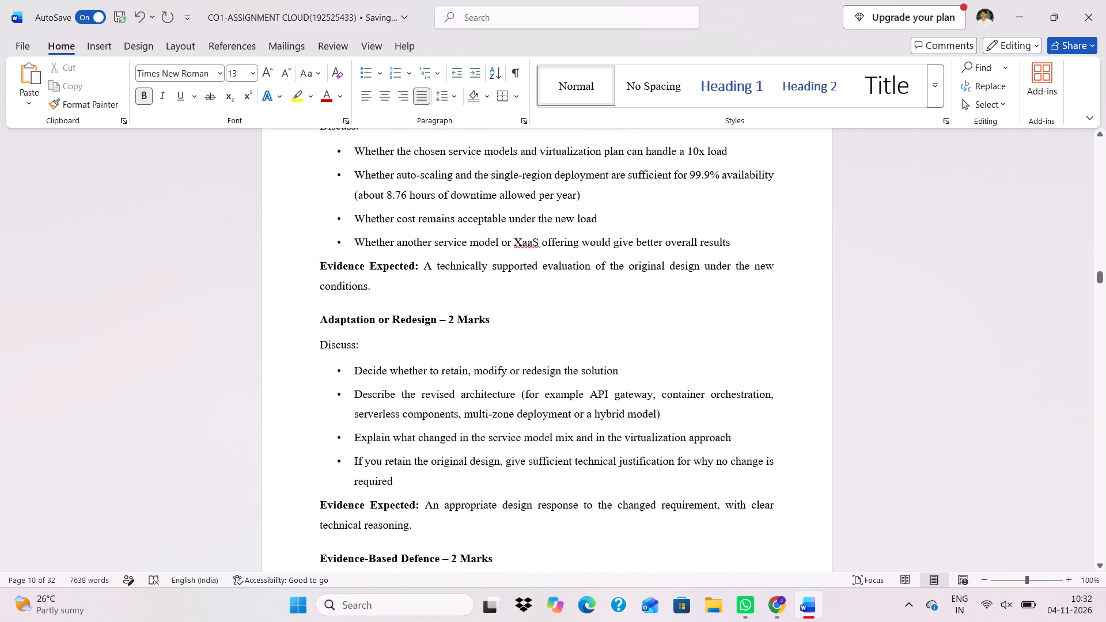
pyautogui.scroll(-4, 322, 245)
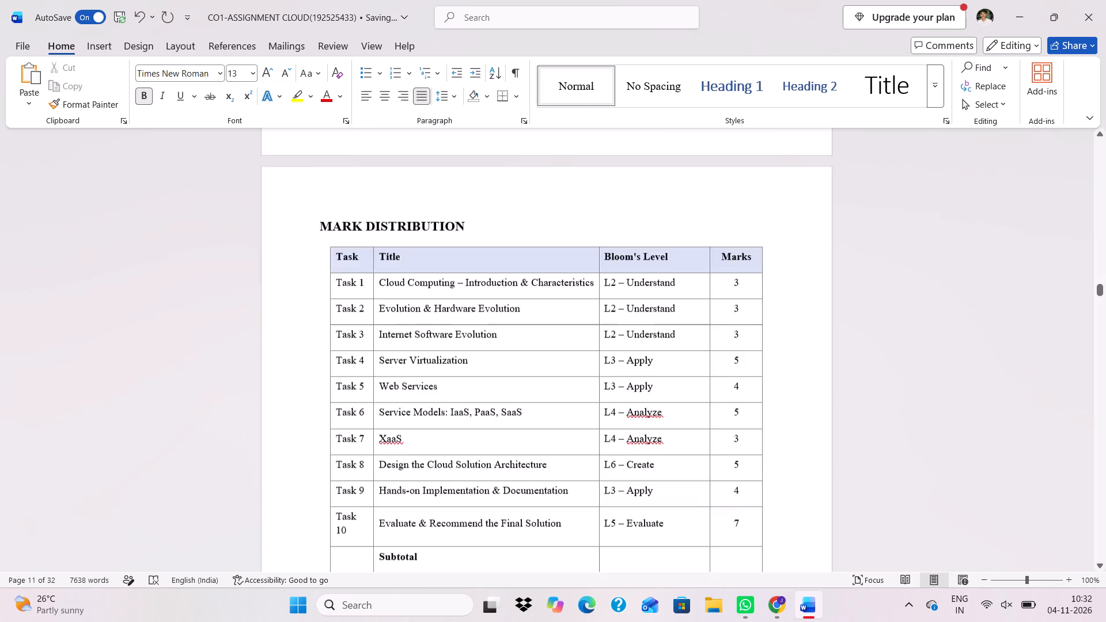
pyautogui.scroll(-8, 322, 245)
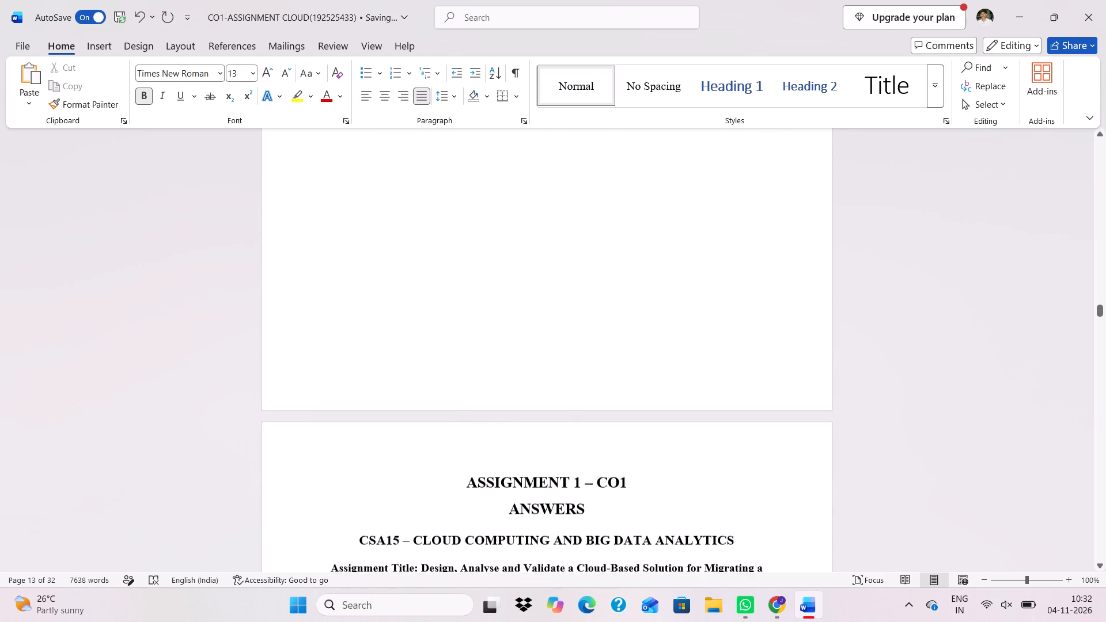
pyautogui.scroll(1, 322, 245)
pyautogui.scroll(-2, 321, 314)
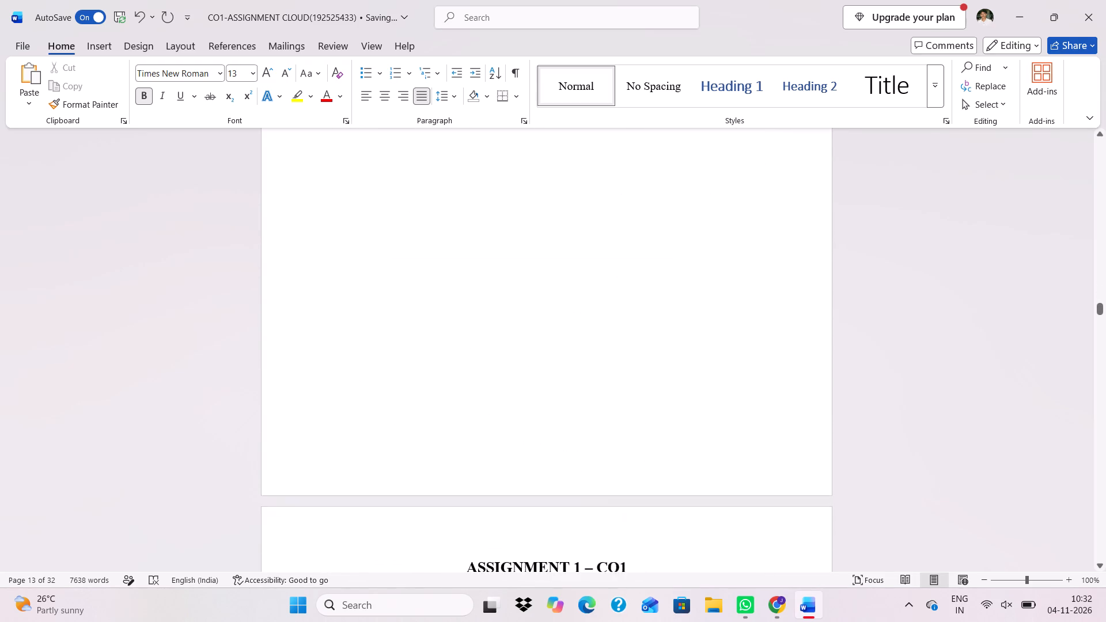
pyautogui.scroll(-1, 321, 314)
pyautogui.click(438, 405)
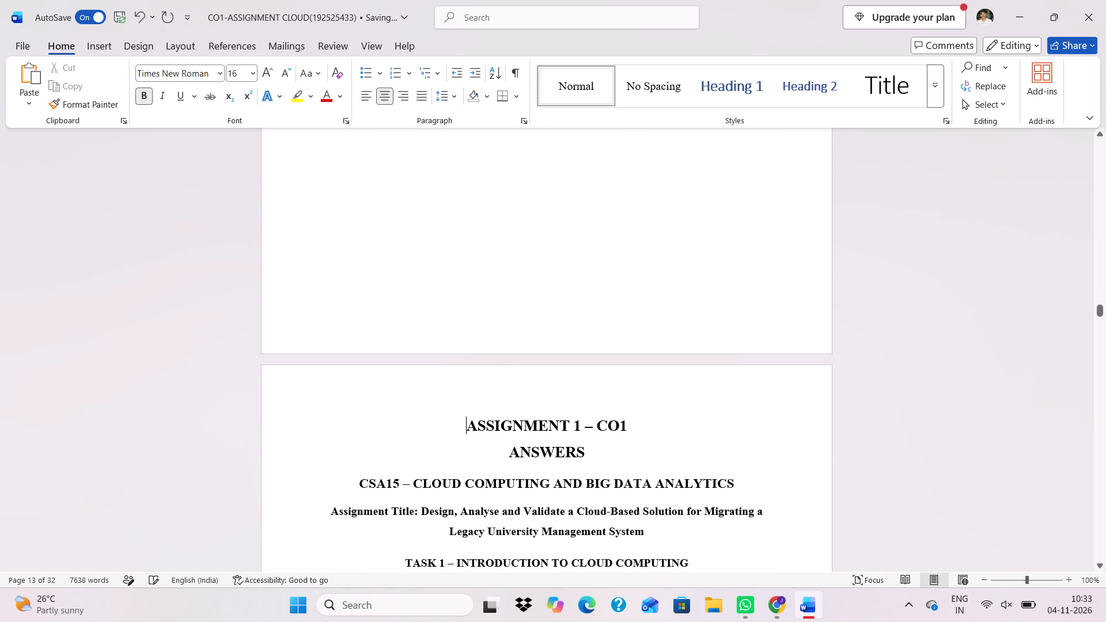
pyautogui.click(372, 418)
pyautogui.press('BackSpace')
pyautogui.press('BackSpace')
pyautogui.press('BackSpace')
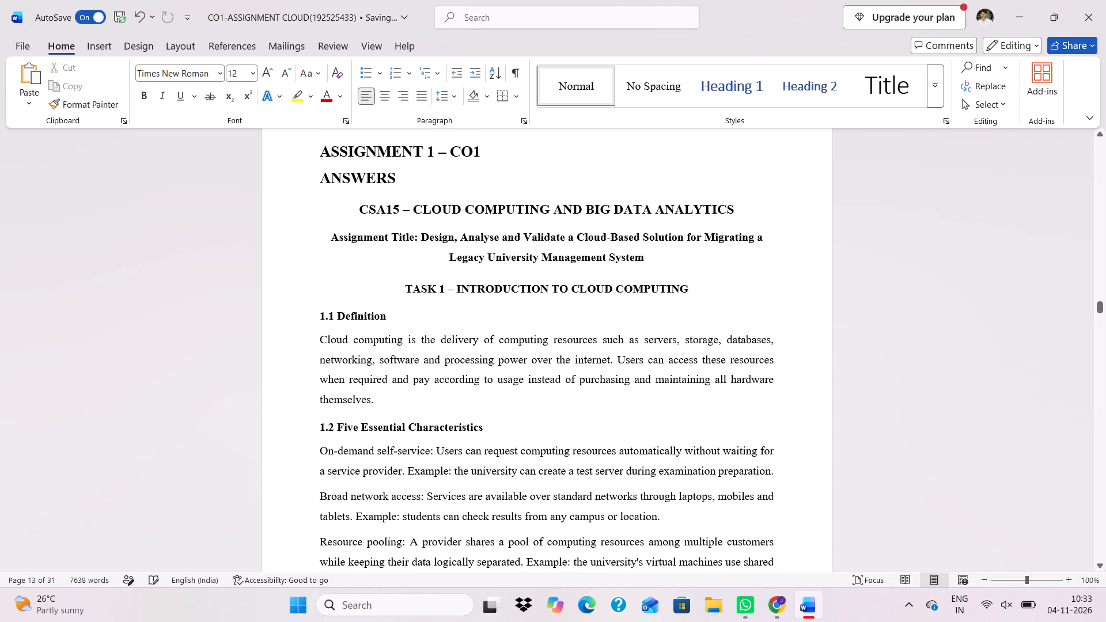
# Centre the two title lines ASSIGNMENT 1 – CO1 and ANSWERS.
pyautogui.moveTo(406, 189); pyautogui.dragTo(312, 143)
pyautogui.click(386, 95)
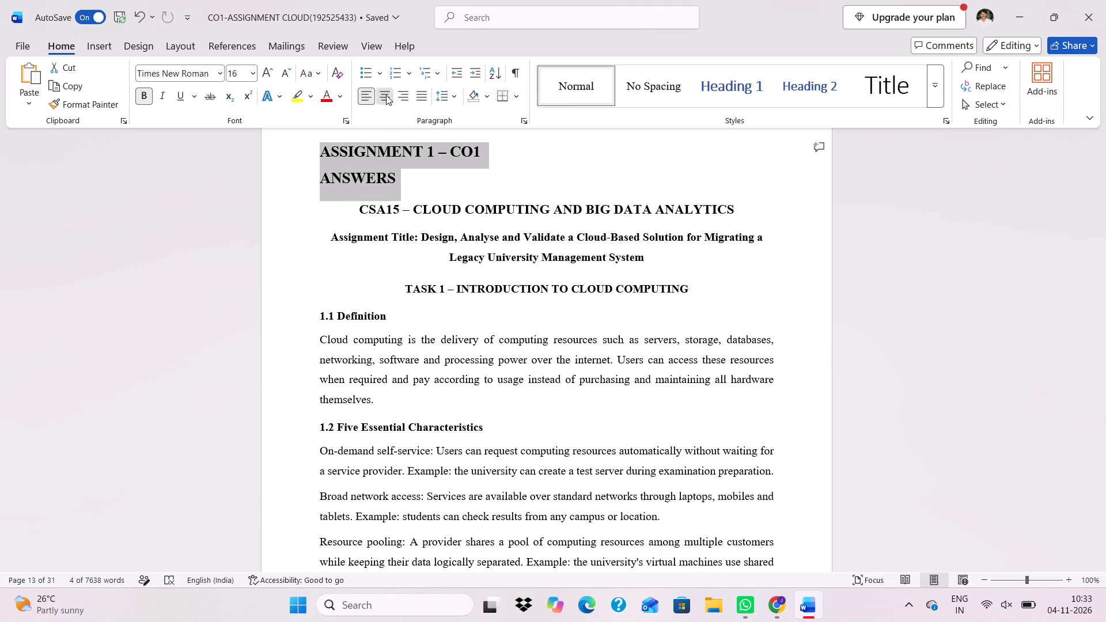
pyautogui.click(393, 191)
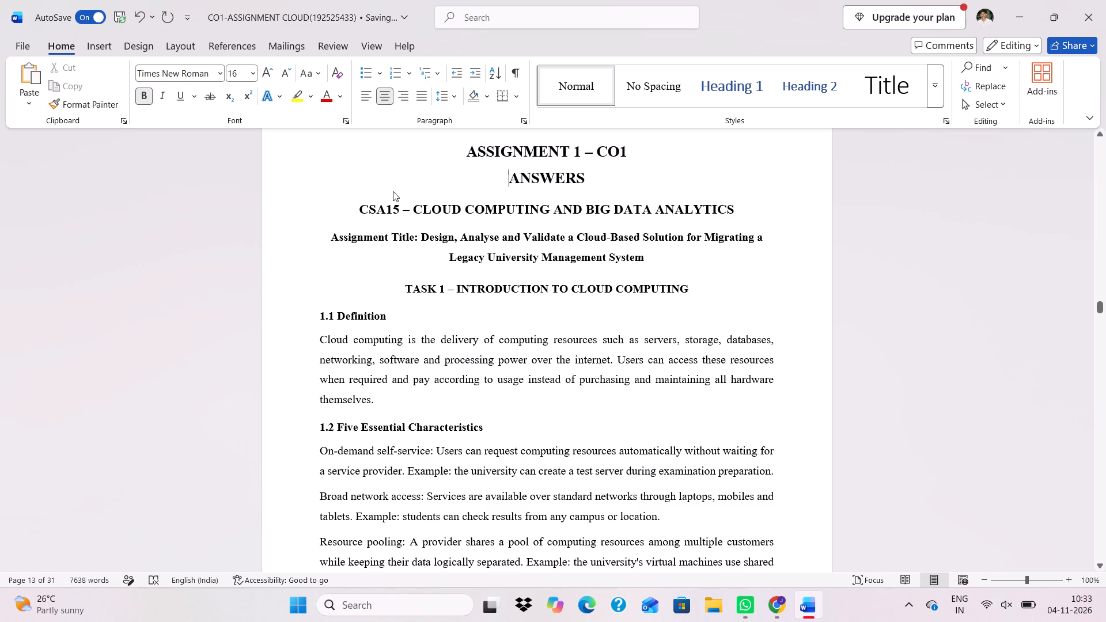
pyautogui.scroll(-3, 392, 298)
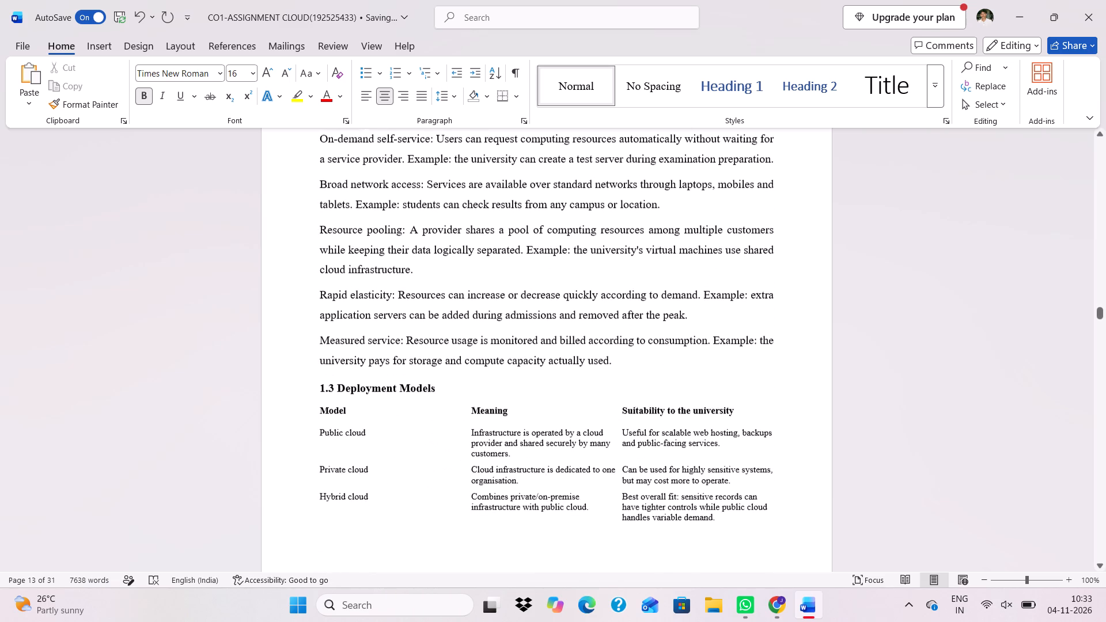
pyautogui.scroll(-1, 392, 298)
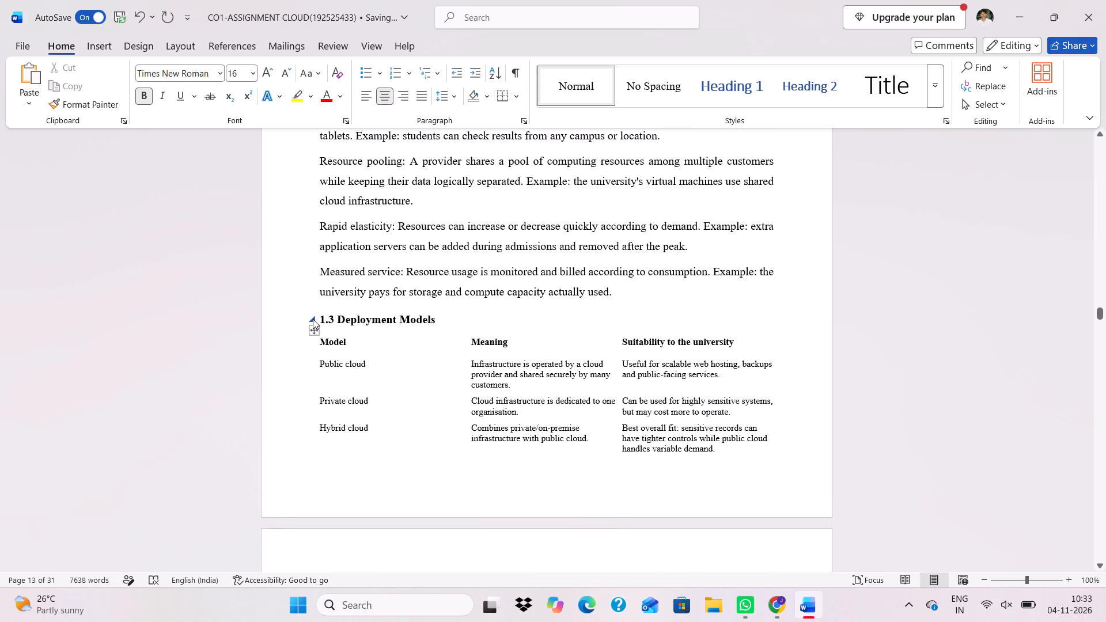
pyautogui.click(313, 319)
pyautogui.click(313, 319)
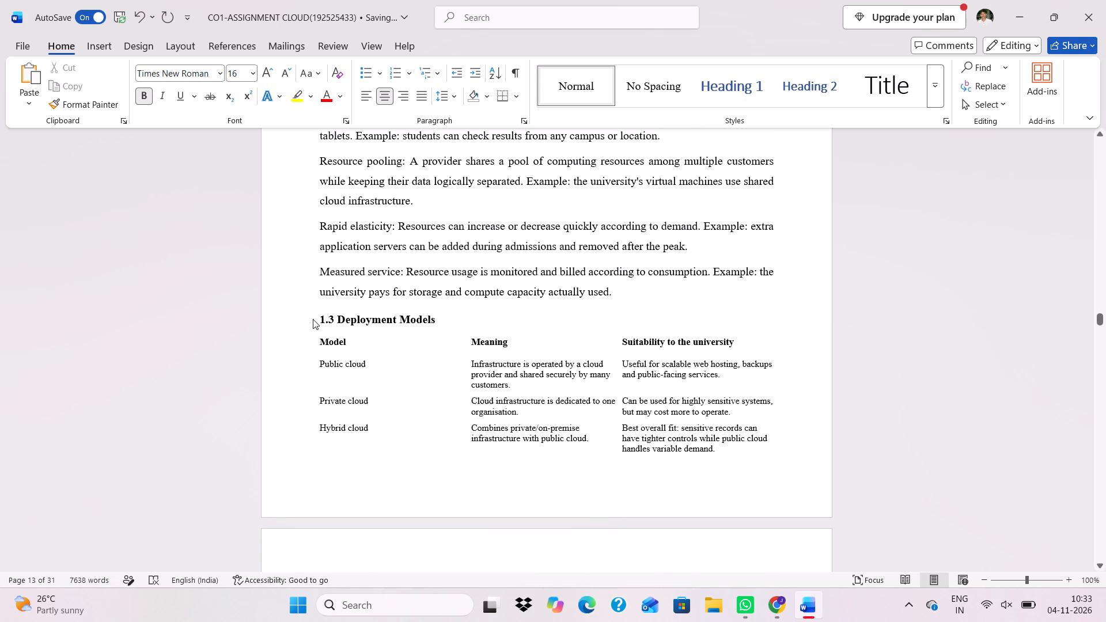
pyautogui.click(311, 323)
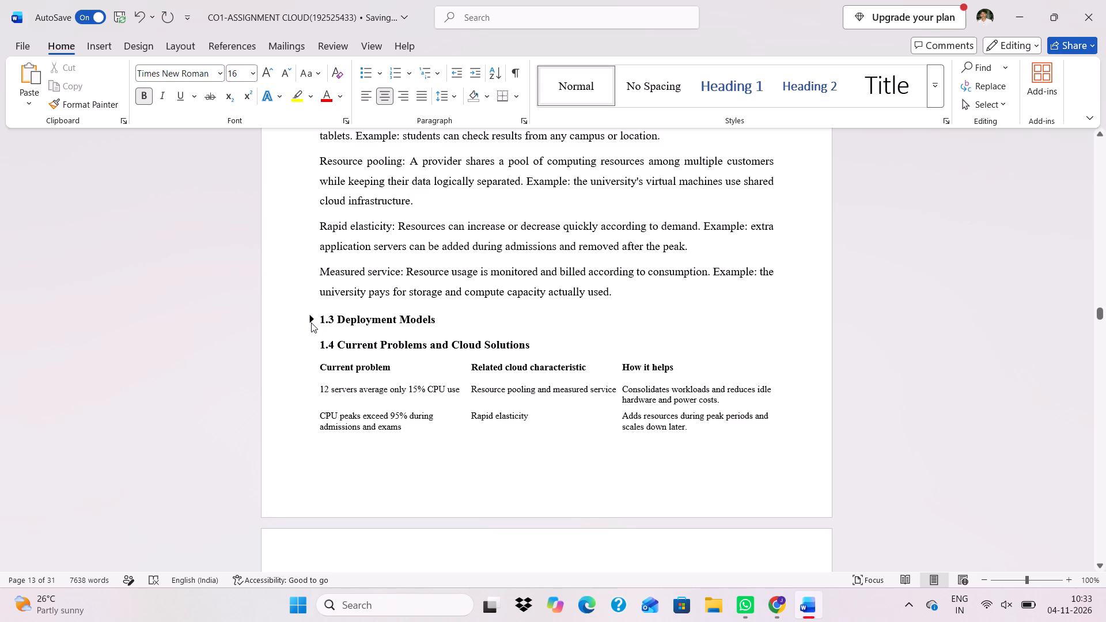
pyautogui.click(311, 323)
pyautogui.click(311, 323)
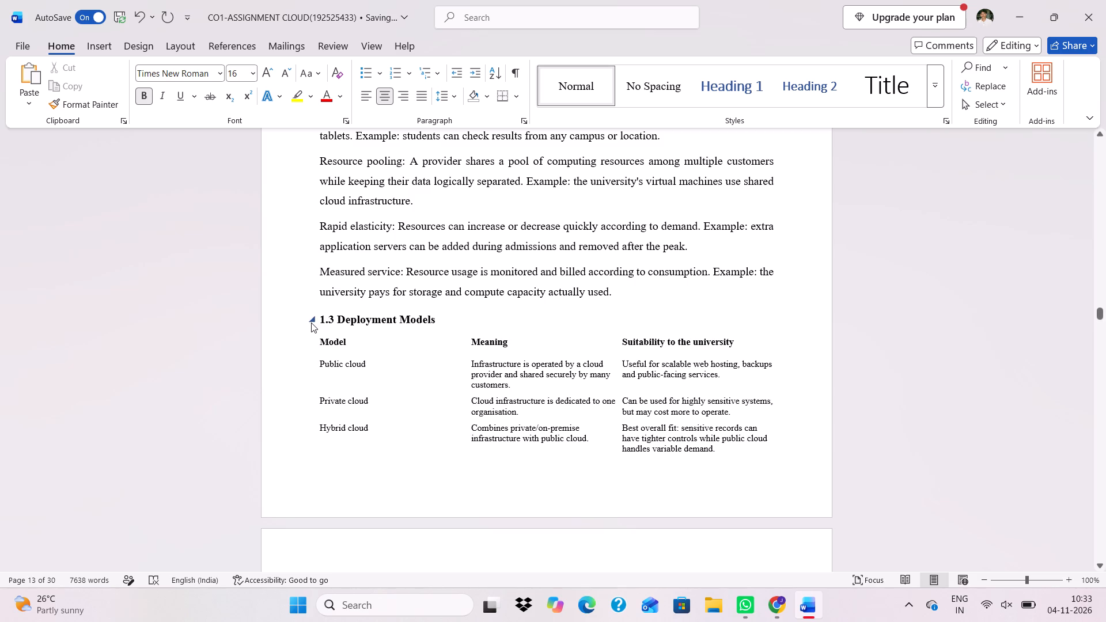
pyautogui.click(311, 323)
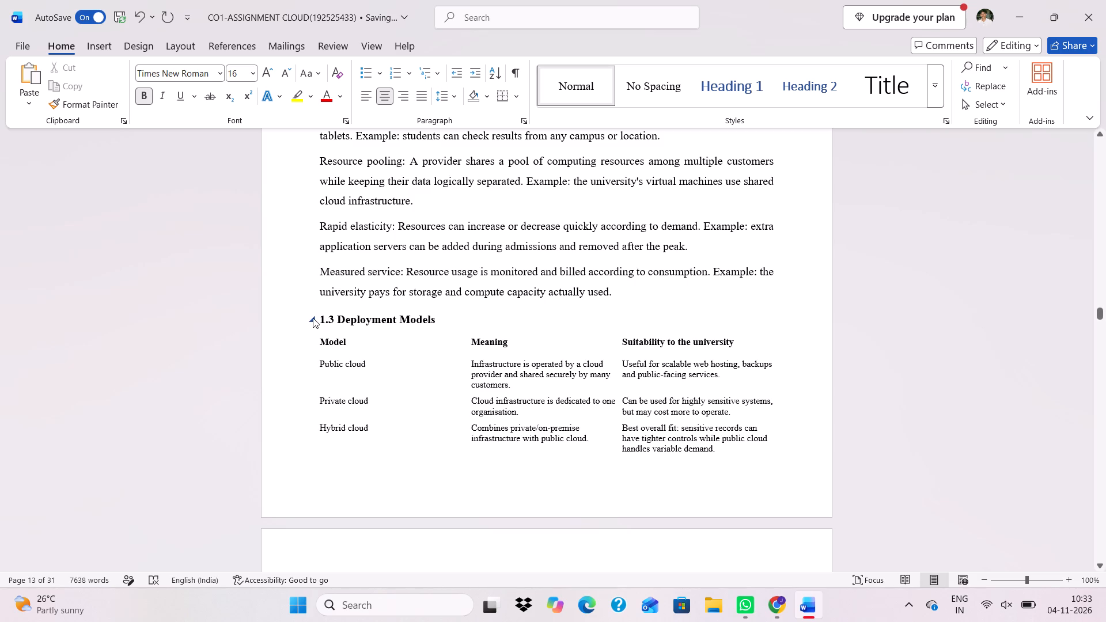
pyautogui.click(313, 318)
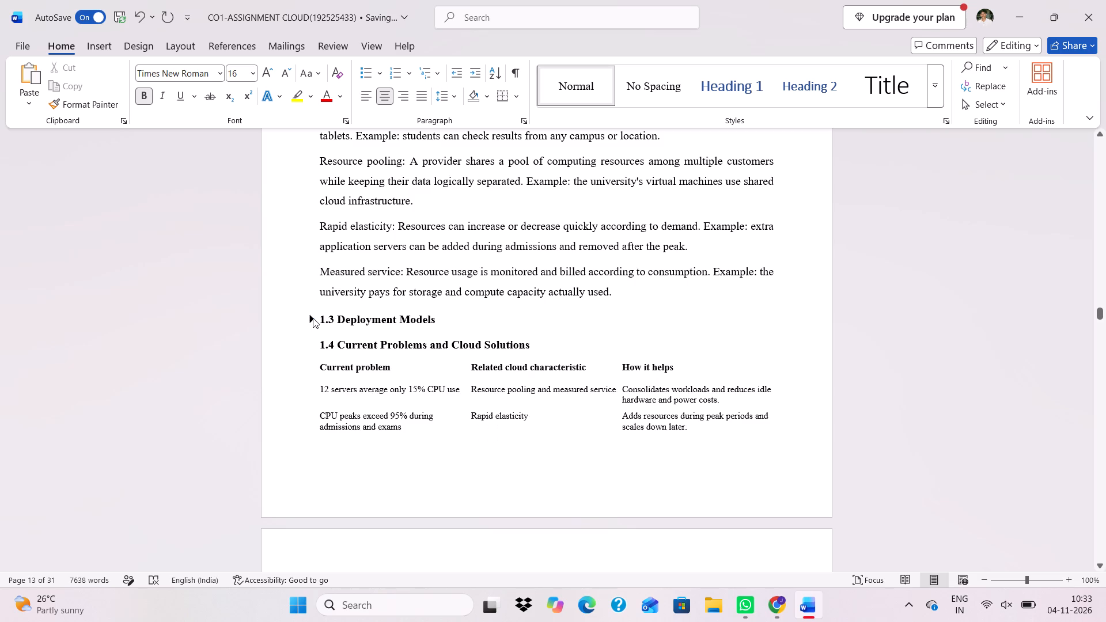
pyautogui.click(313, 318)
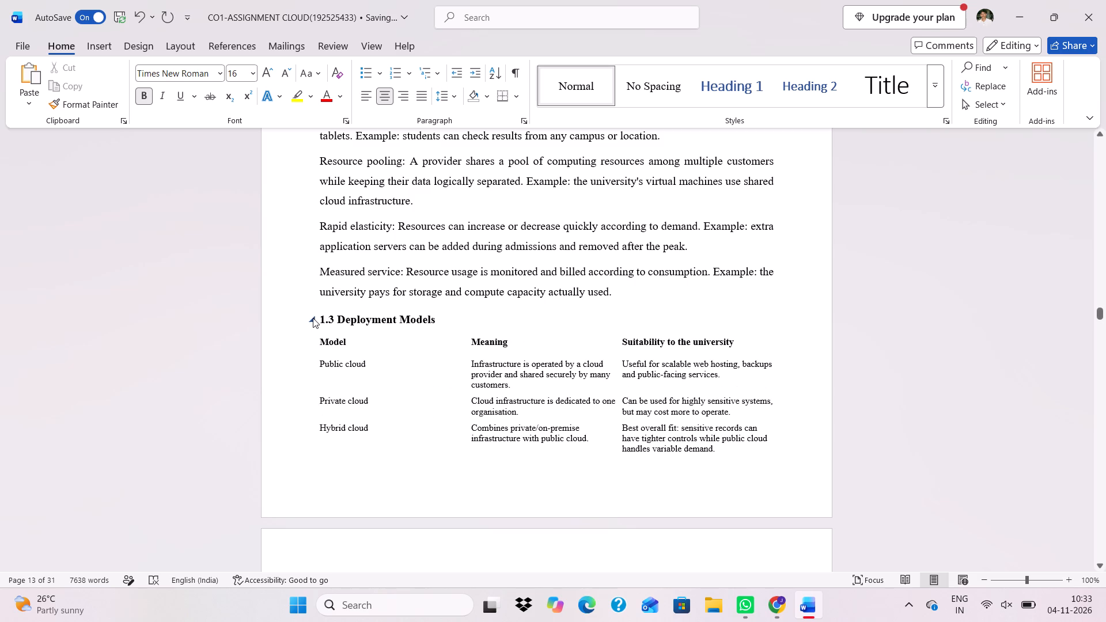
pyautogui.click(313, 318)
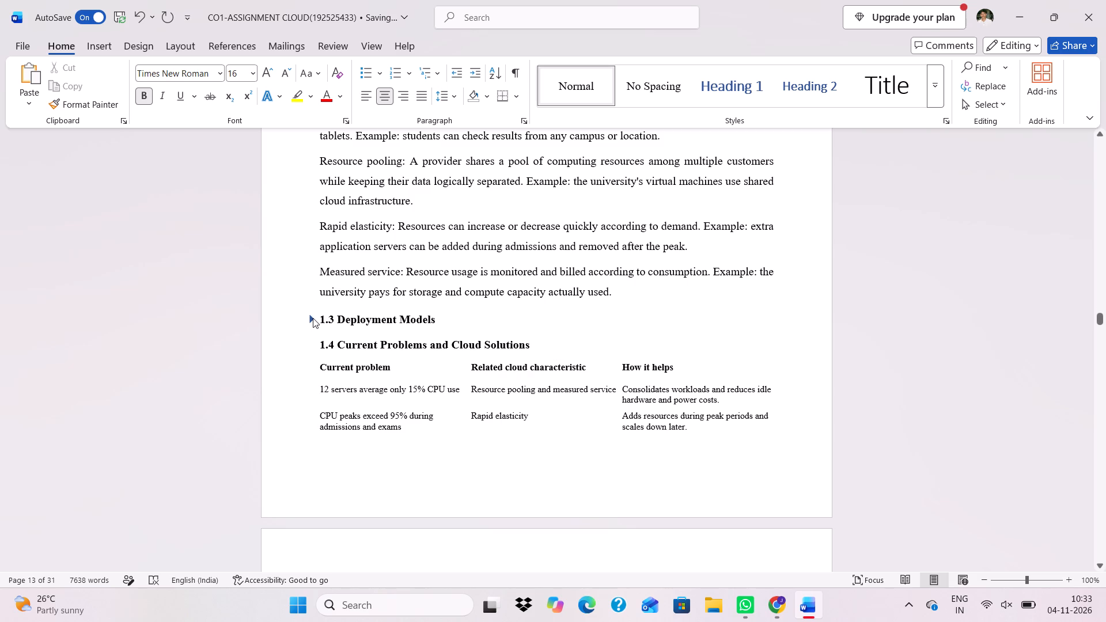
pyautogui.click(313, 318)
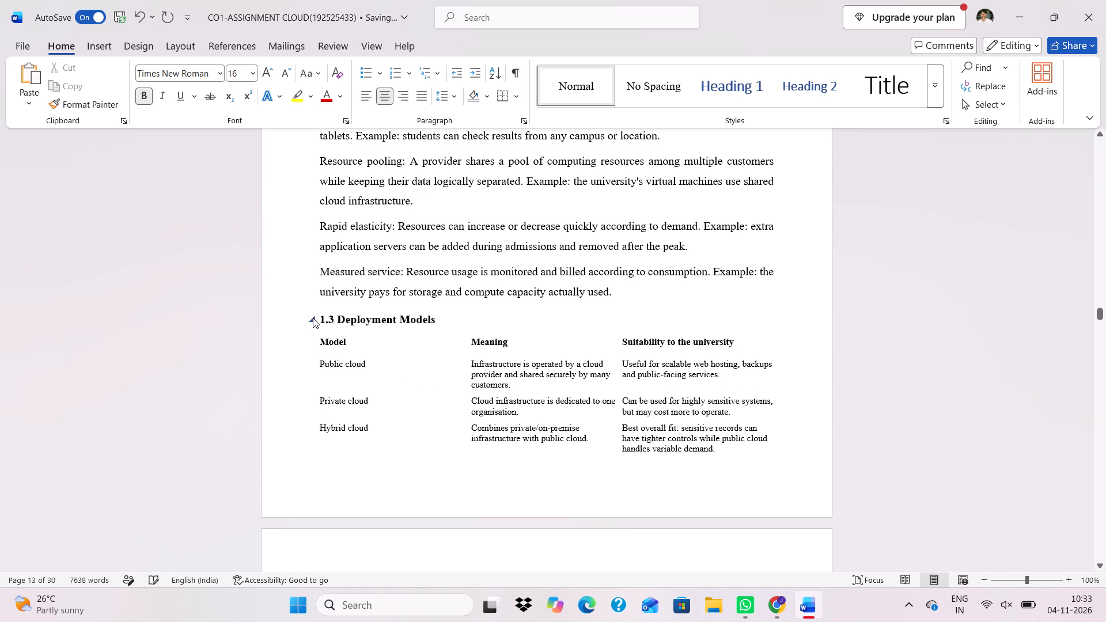
# Apply the light grey bordered table style with banded rows and bold first column to the 1.3 Deployment Models table.
pyautogui.scroll(-1, 328, 384)
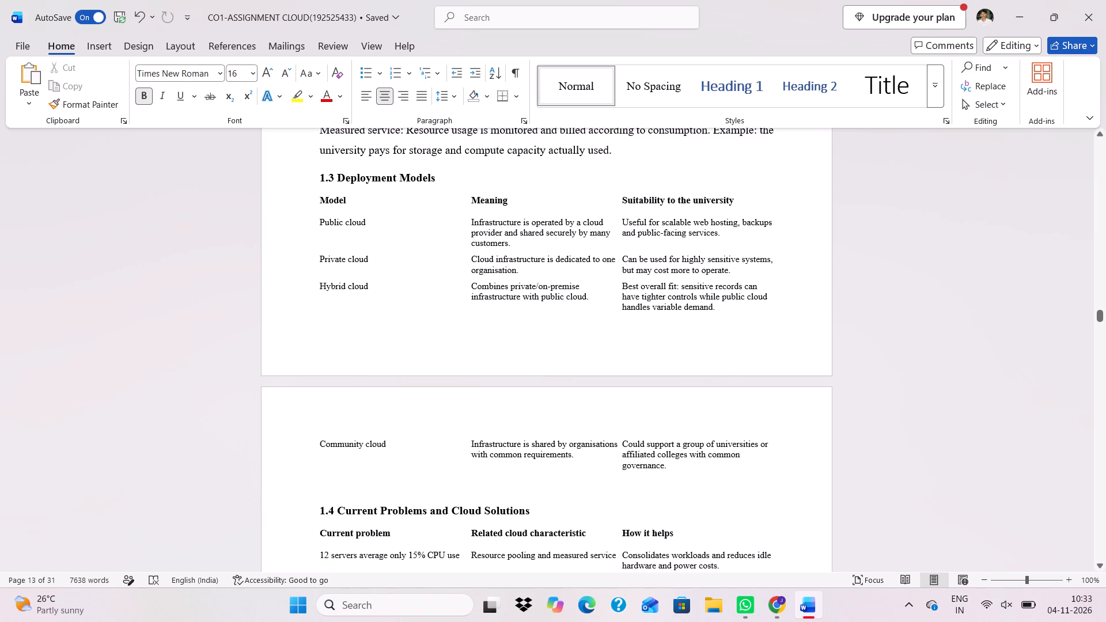
pyautogui.click(517, 96)
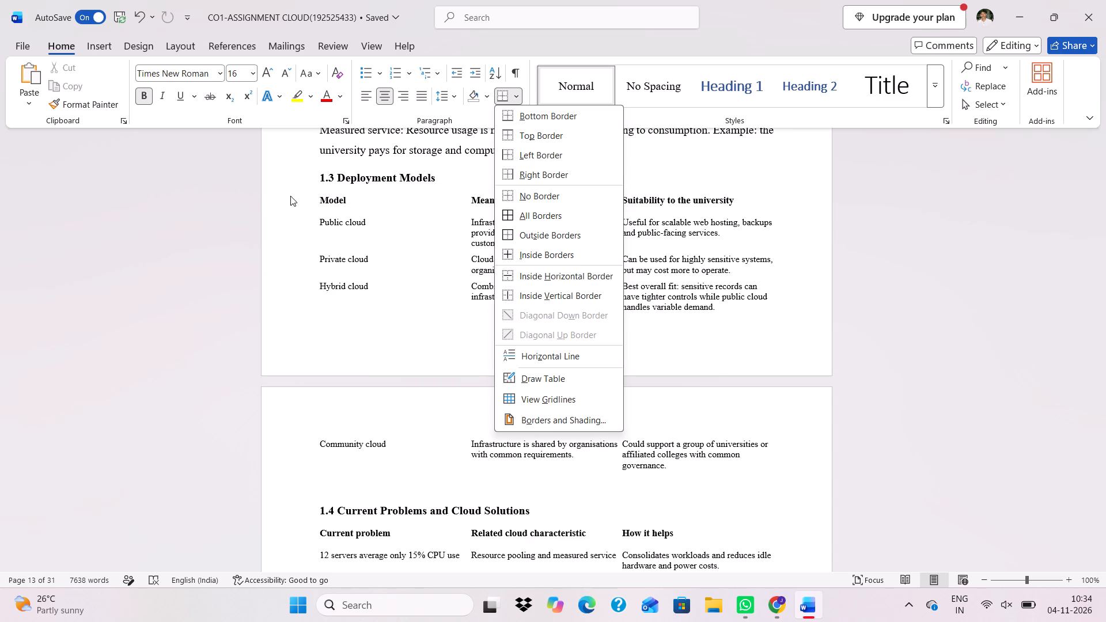
pyautogui.click(289, 201)
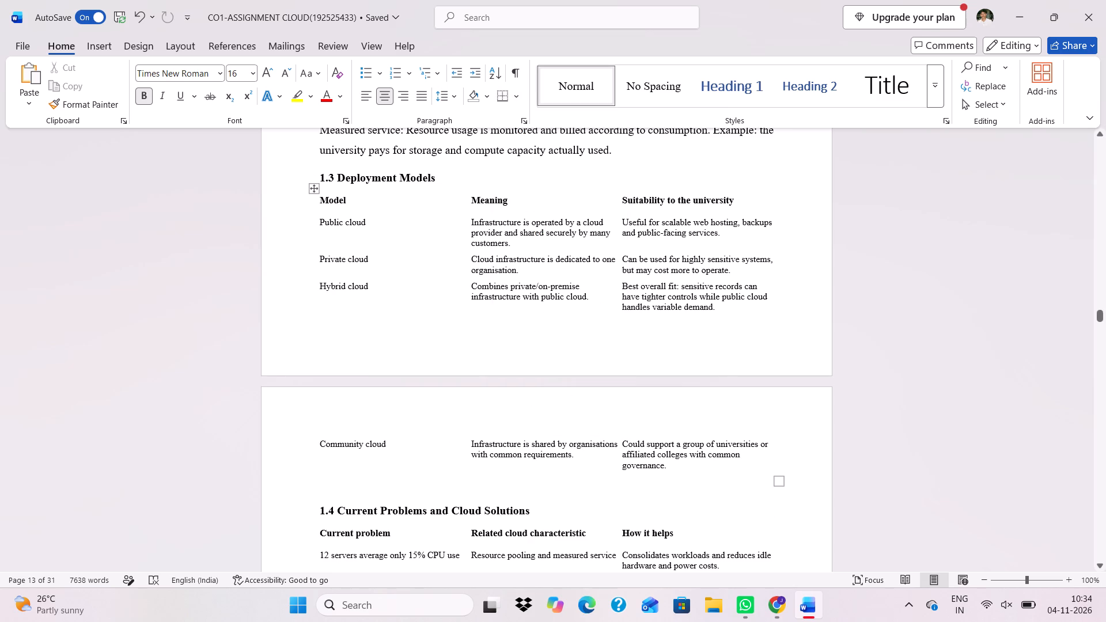
pyautogui.click(351, 227)
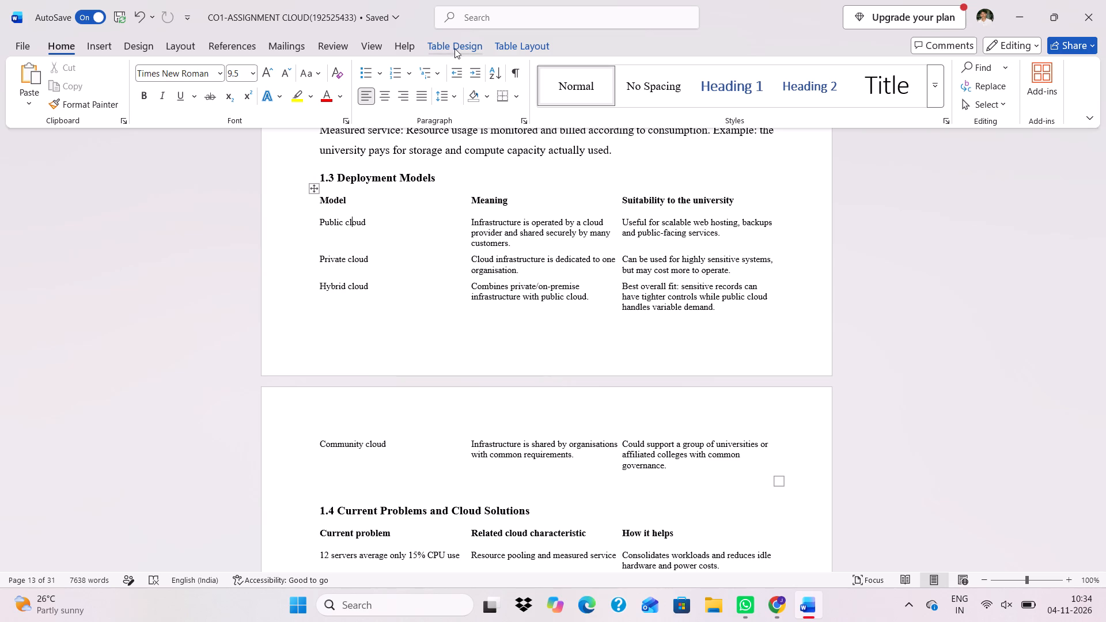
pyautogui.click(454, 47)
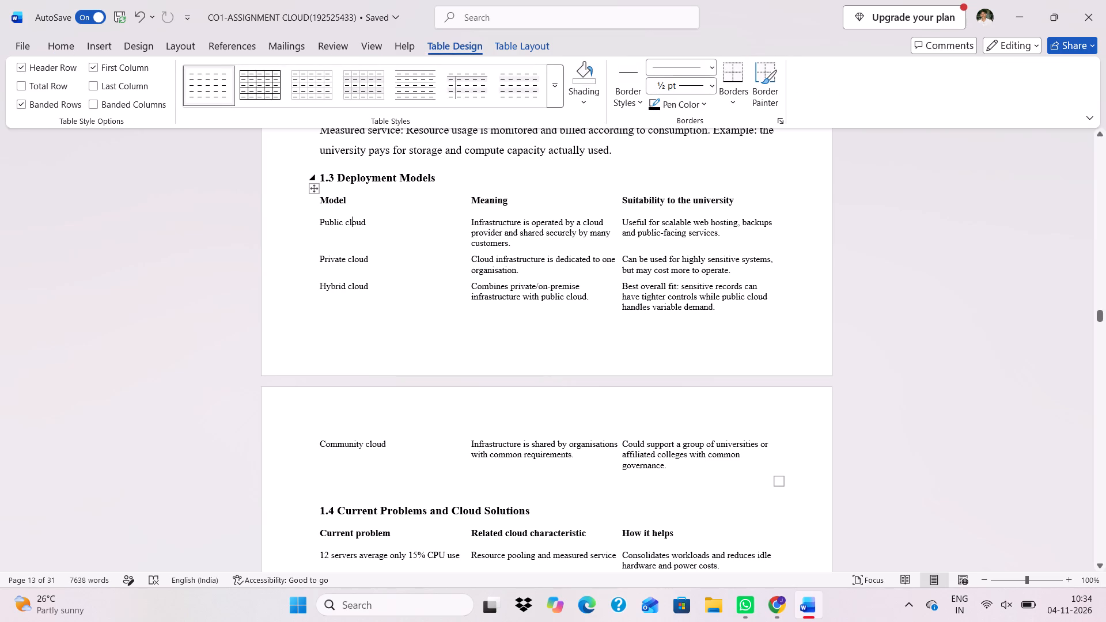
pyautogui.doubleClick(313, 191)
pyautogui.click(267, 93)
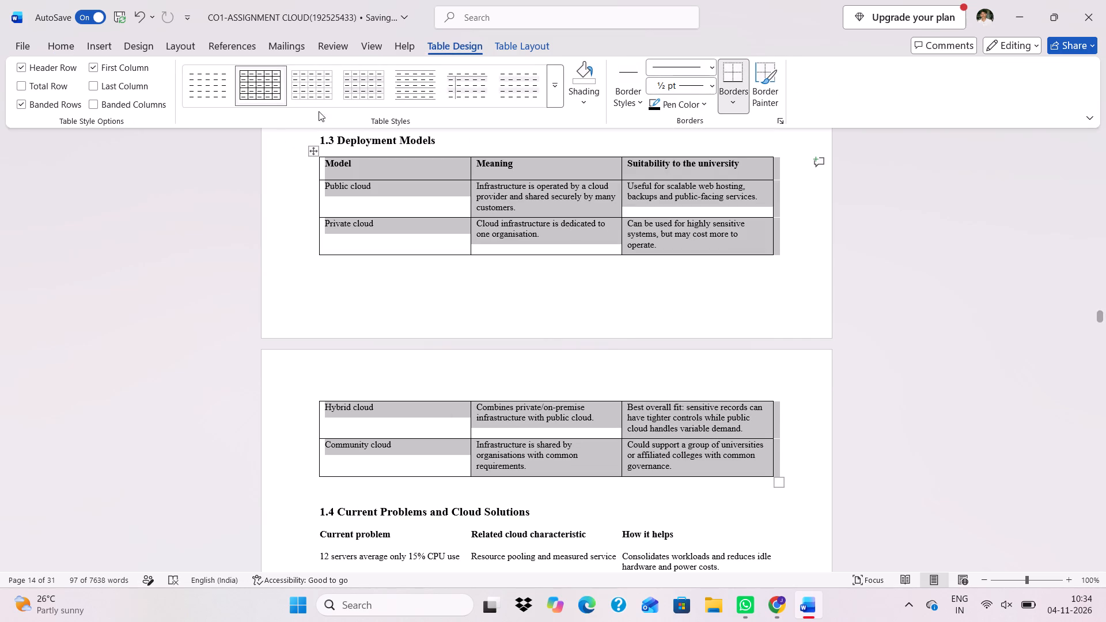
pyautogui.click(311, 89)
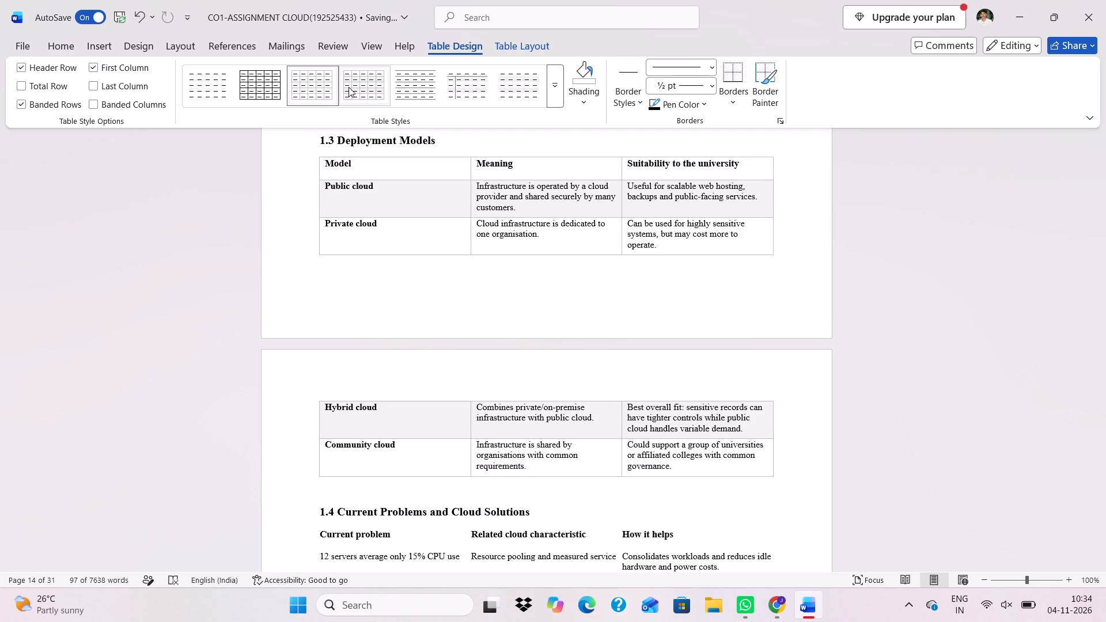
pyautogui.click(365, 94)
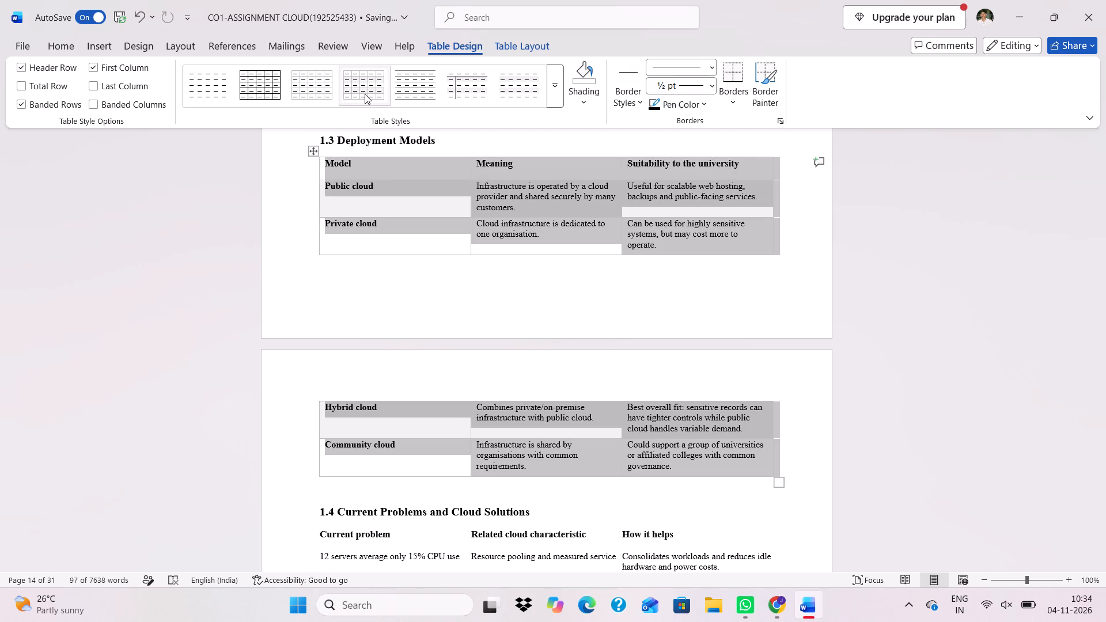
pyautogui.click(297, 298)
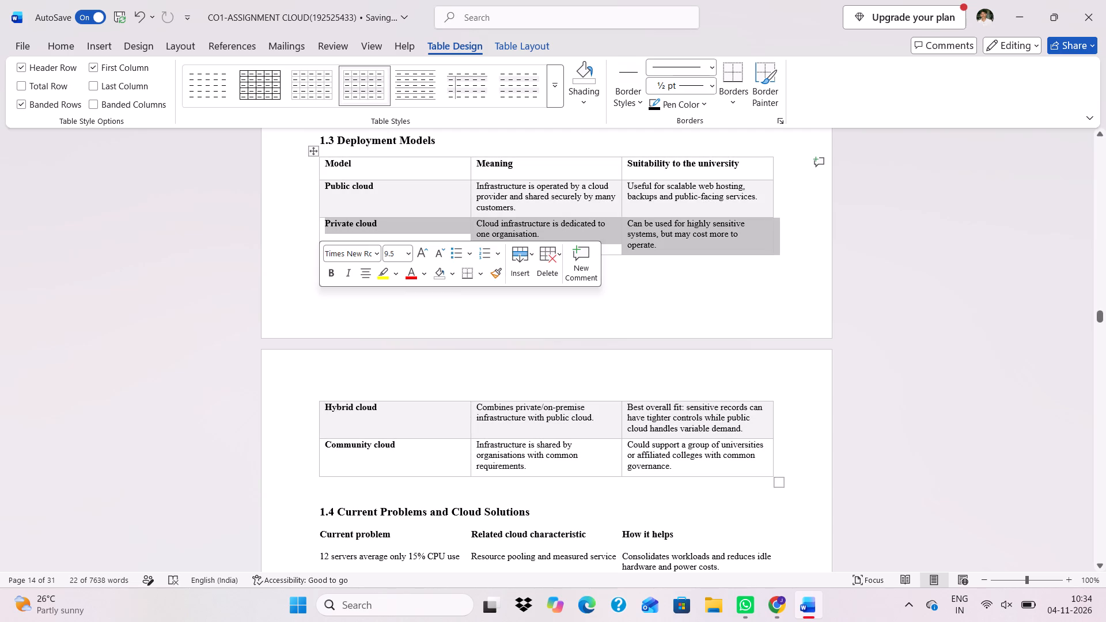
pyautogui.click(322, 295)
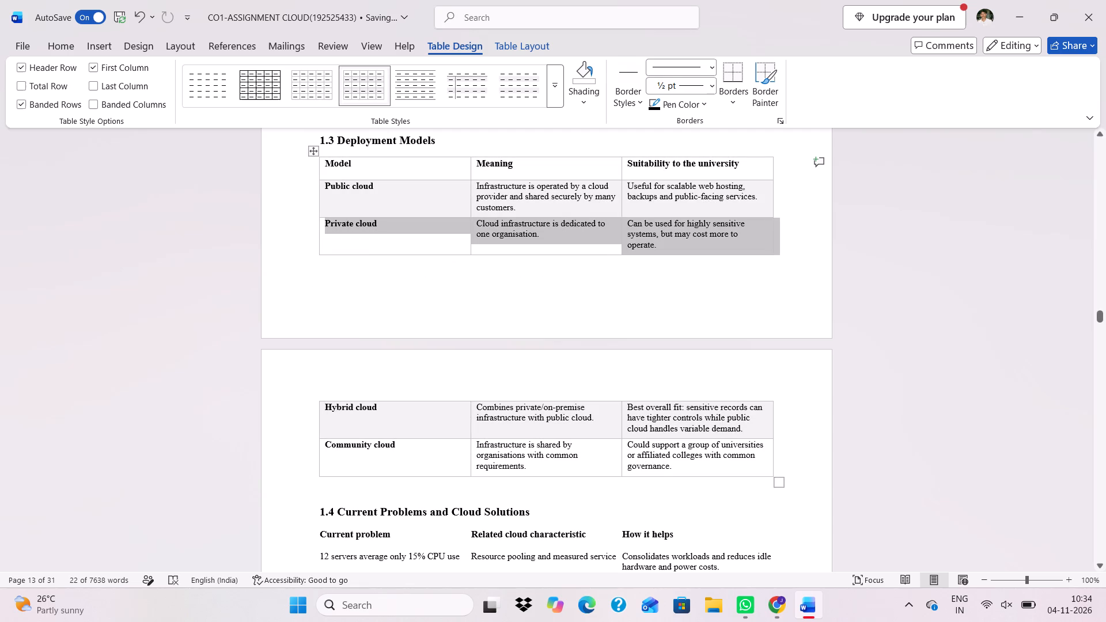
pyautogui.click(308, 460)
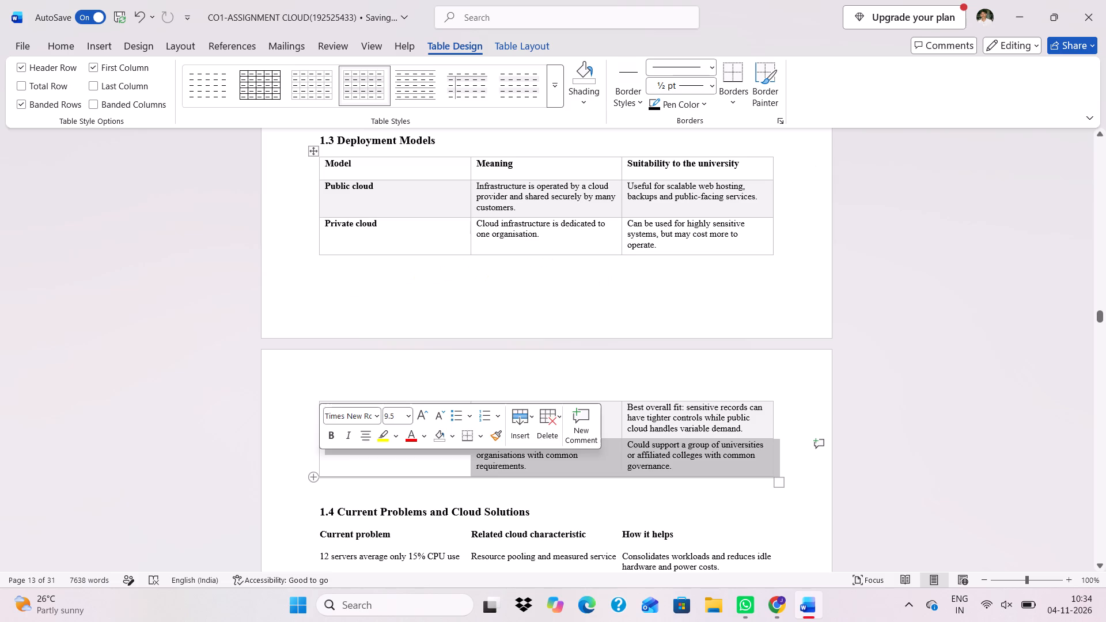
# Apply the light grey bordered table style with banded rows and bold first column to the 1.4 Current Problems and Cloud Solutions table.
pyautogui.scroll(-1, 328, 477)
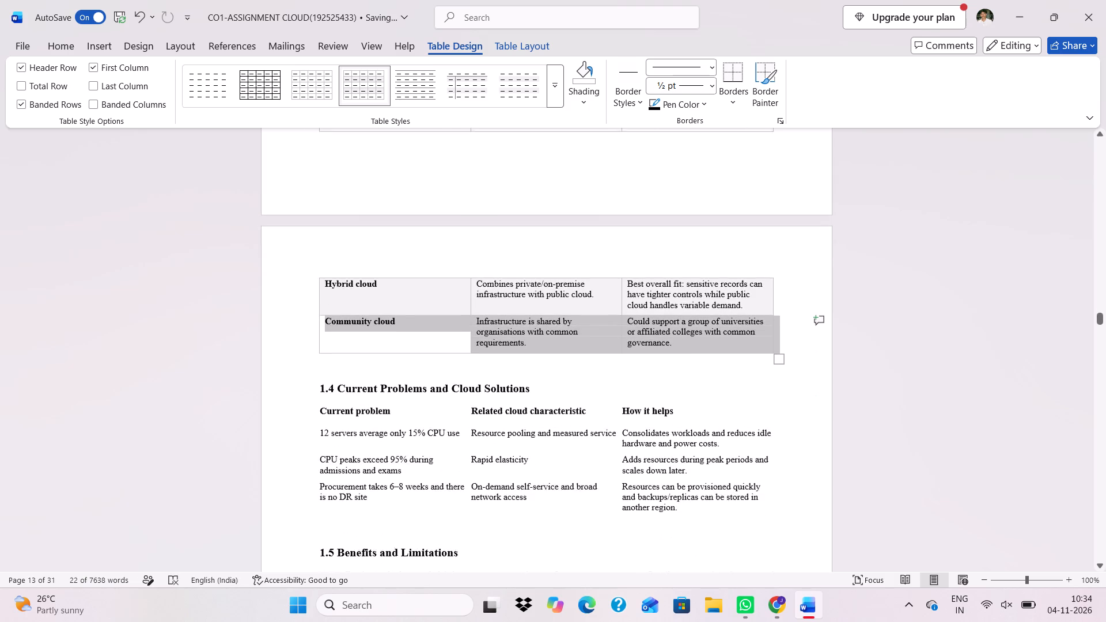
pyautogui.click(331, 399)
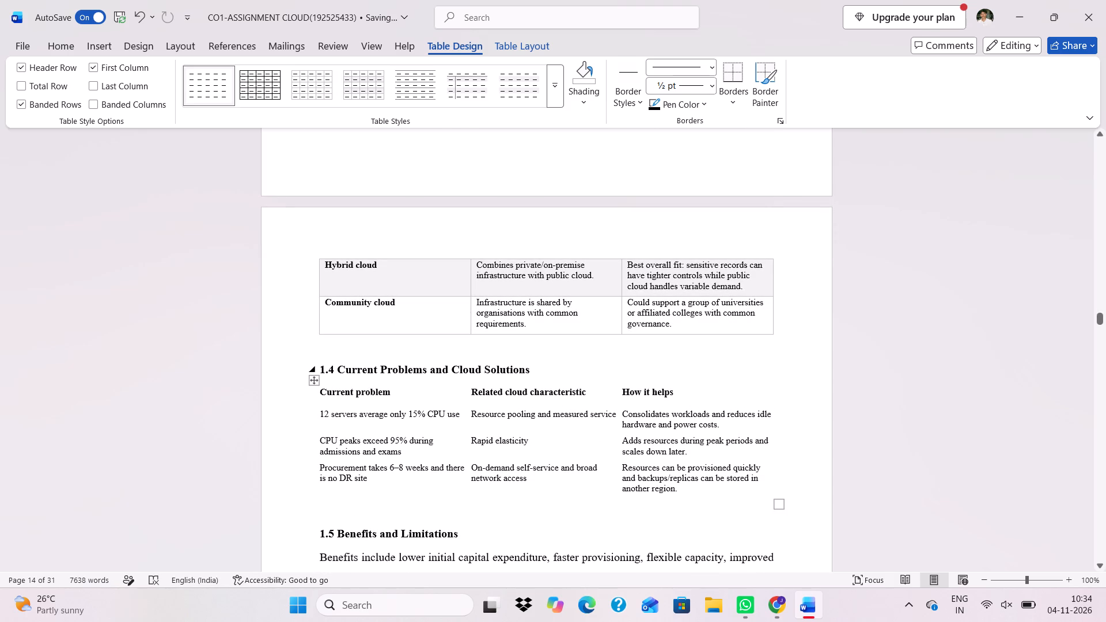
pyautogui.click(313, 383)
pyautogui.click(313, 383)
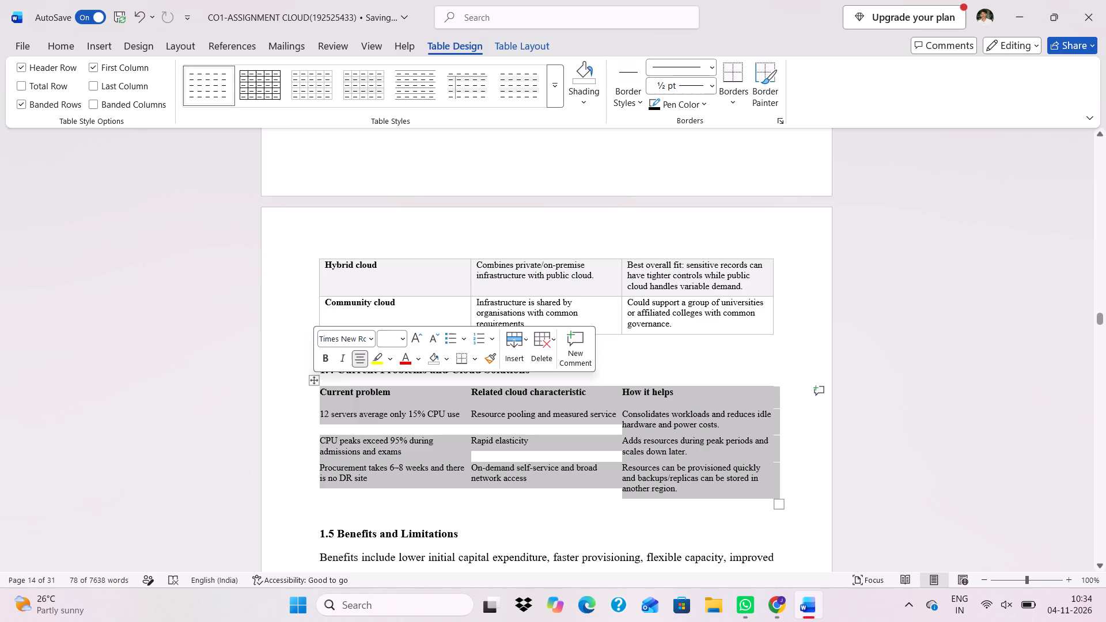
pyautogui.click(274, 92)
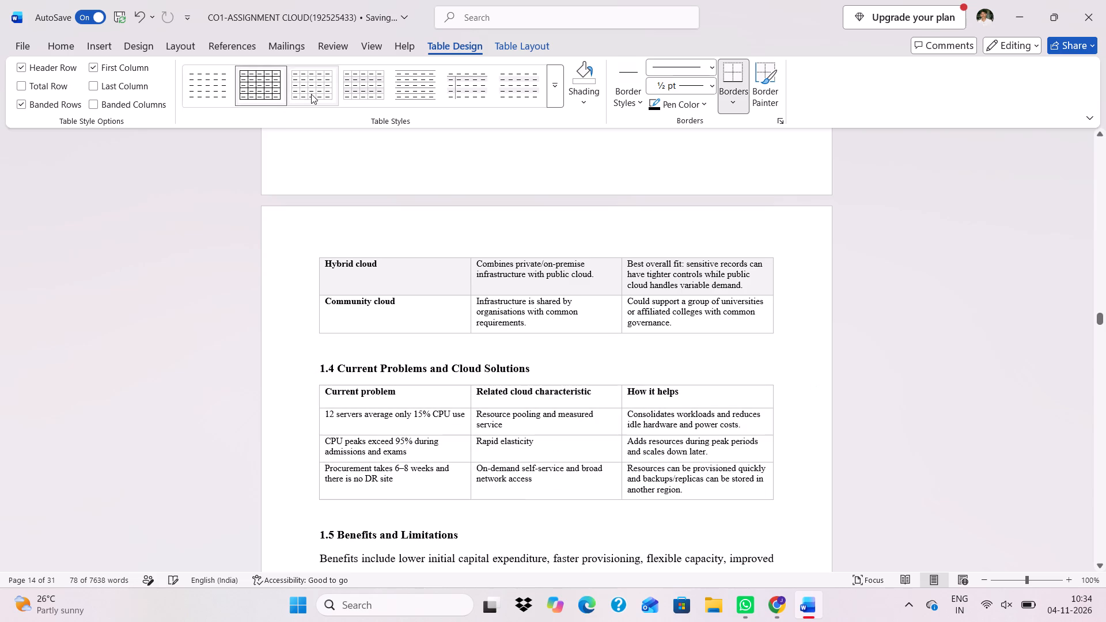
pyautogui.click(312, 82)
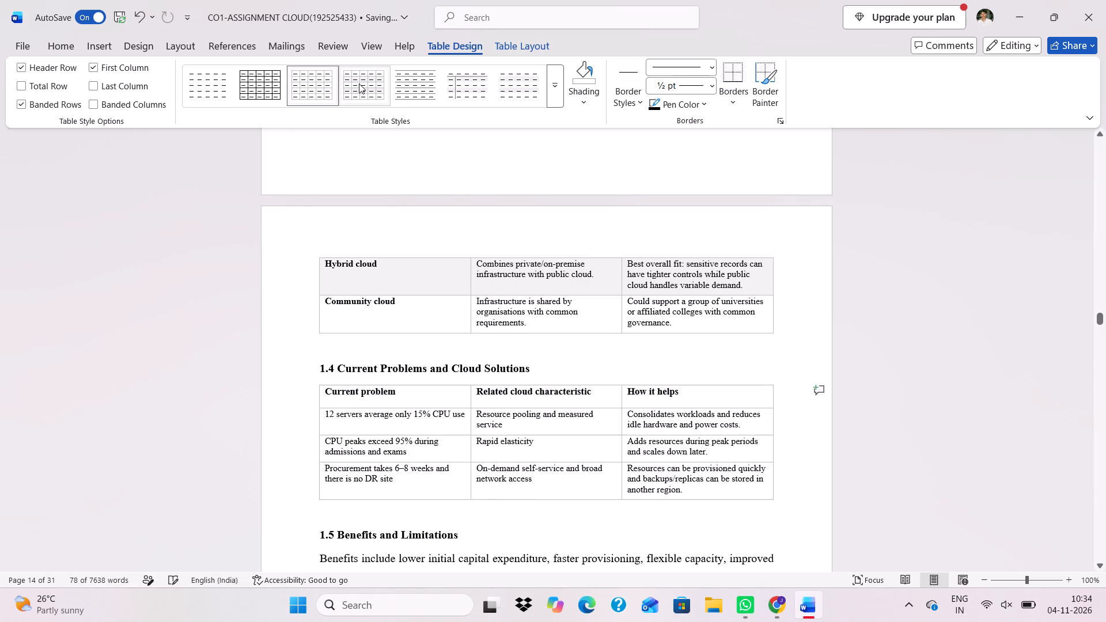
pyautogui.click(364, 87)
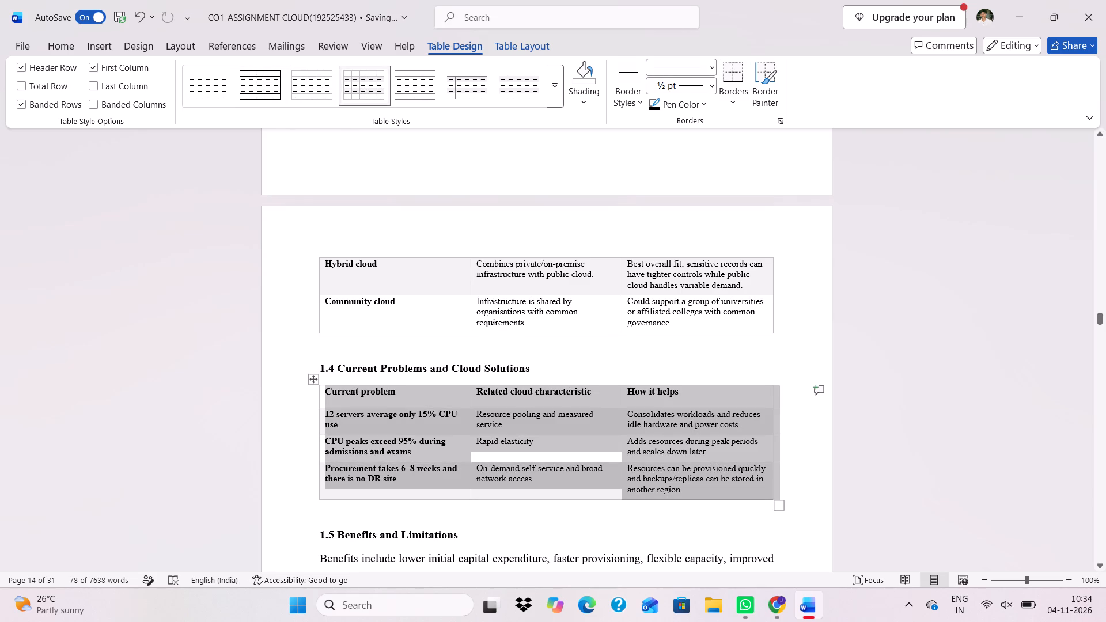
pyautogui.click(281, 418)
pyautogui.click(281, 462)
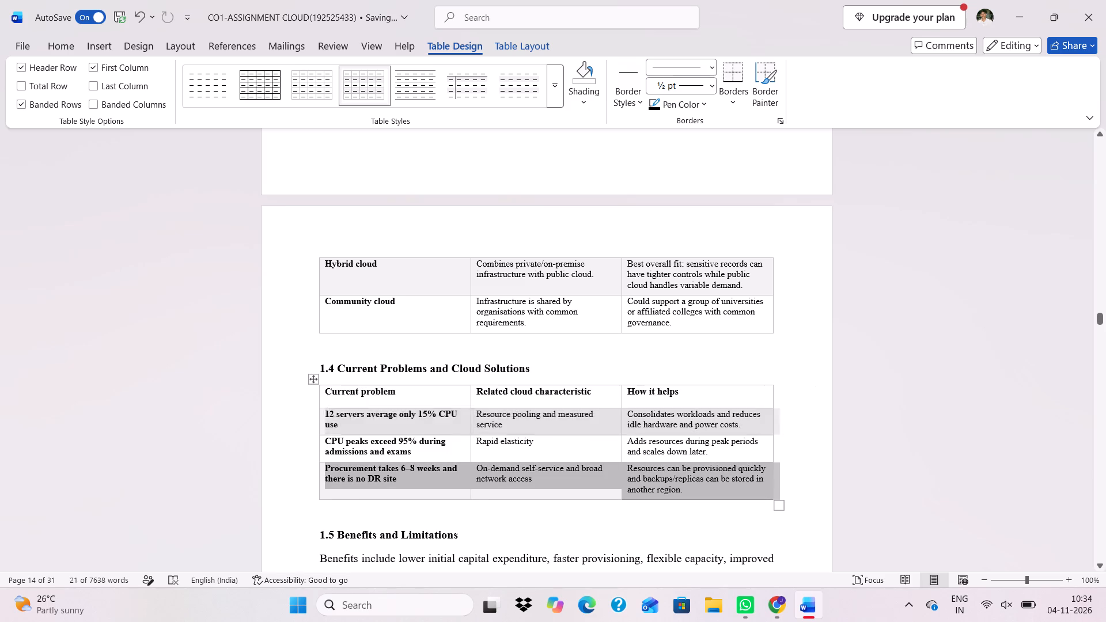
# Apply the same light grey bordered, banded-row table style to the 2.1 Computing Infrastructure Timeline table.
pyautogui.scroll(-3, 288, 501)
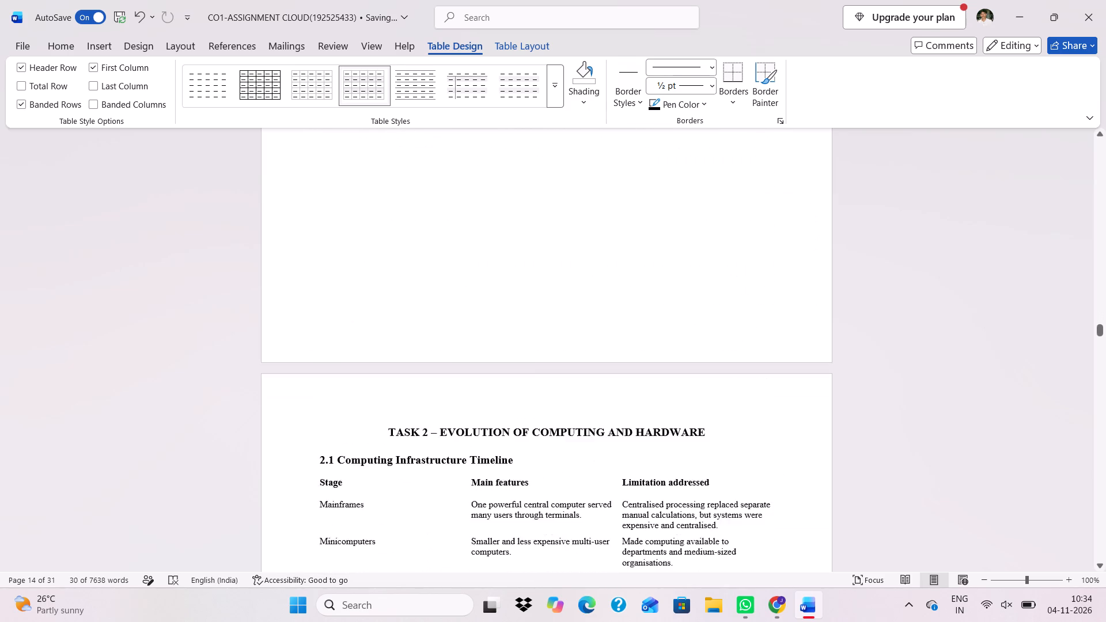
pyautogui.scroll(-2, 288, 501)
pyautogui.click(335, 382)
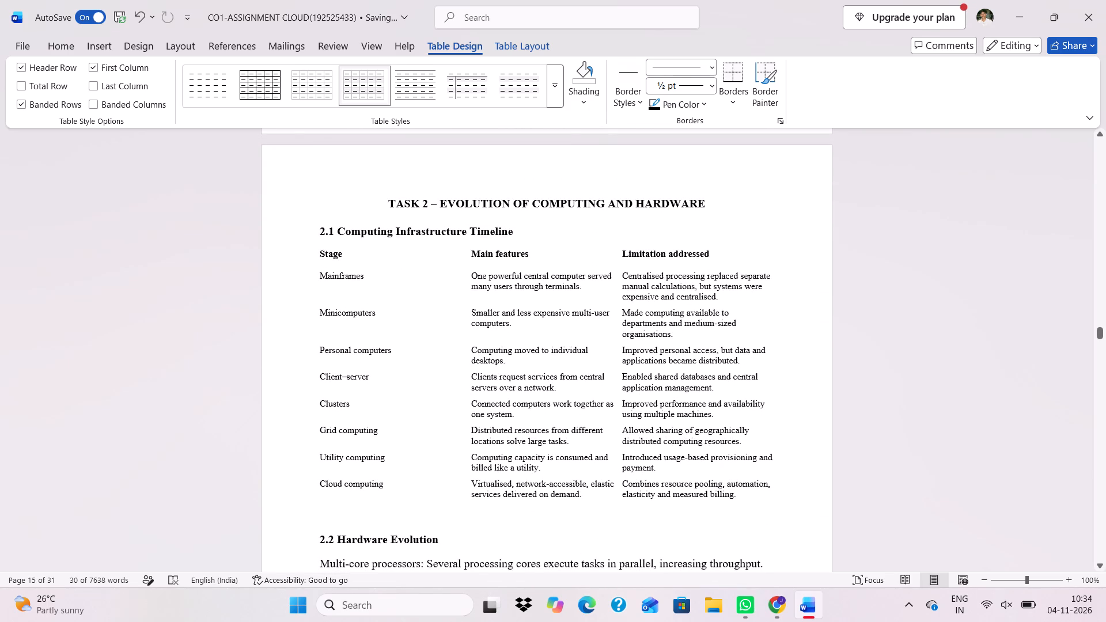
pyautogui.doubleClick(312, 242)
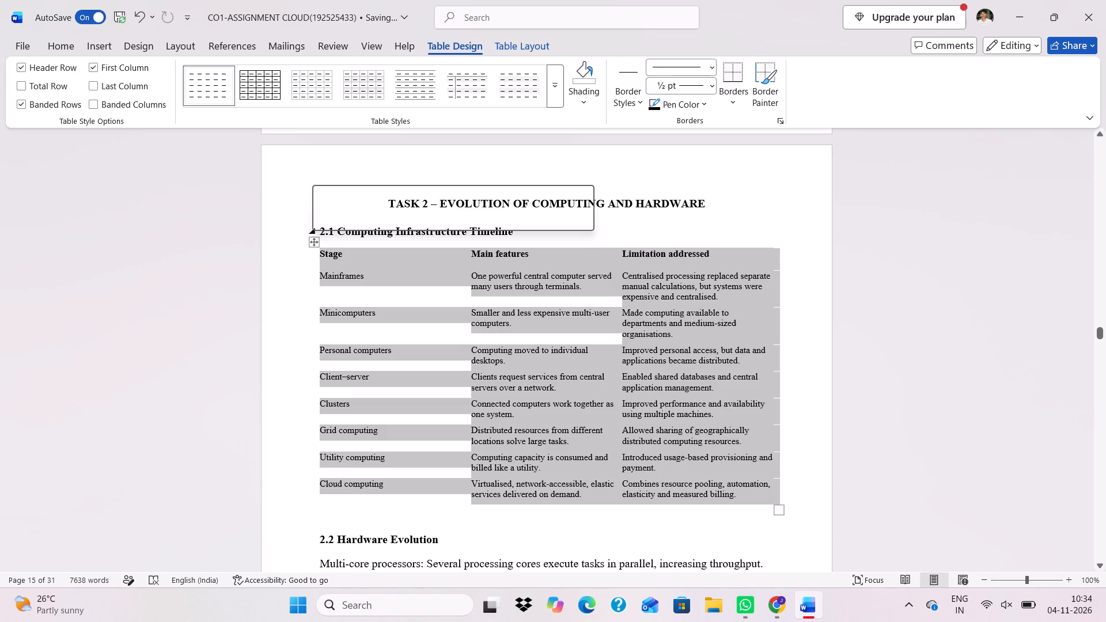
pyautogui.click(365, 79)
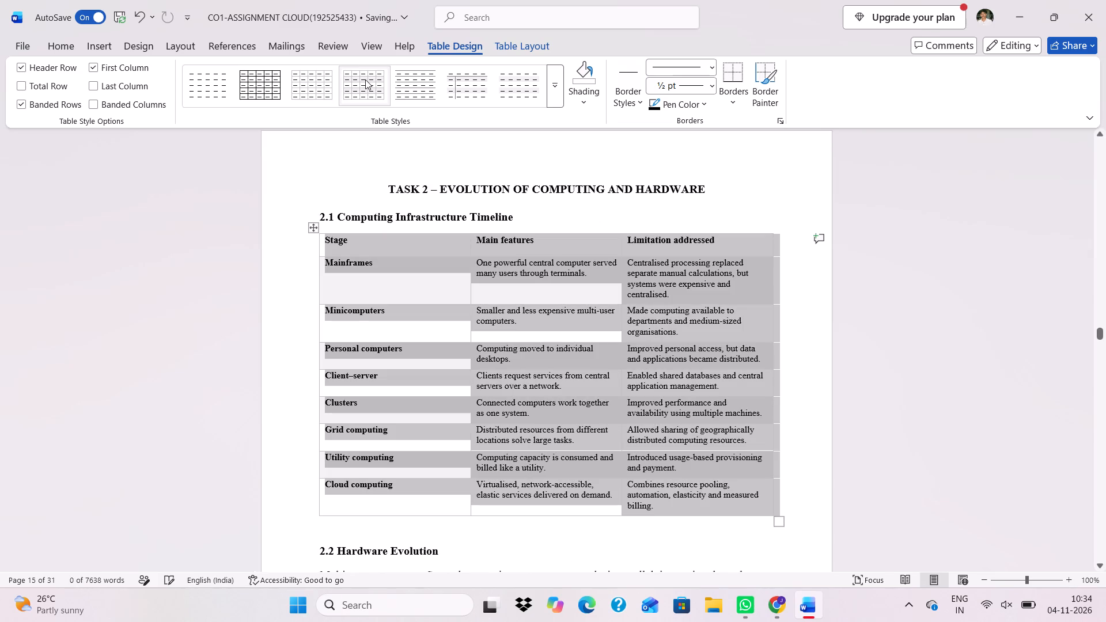
# Apply the same light grey bordered, banded-row table style to the 3.1 Stages of Internet Software Evolution table.
pyautogui.scroll(-2, 281, 308)
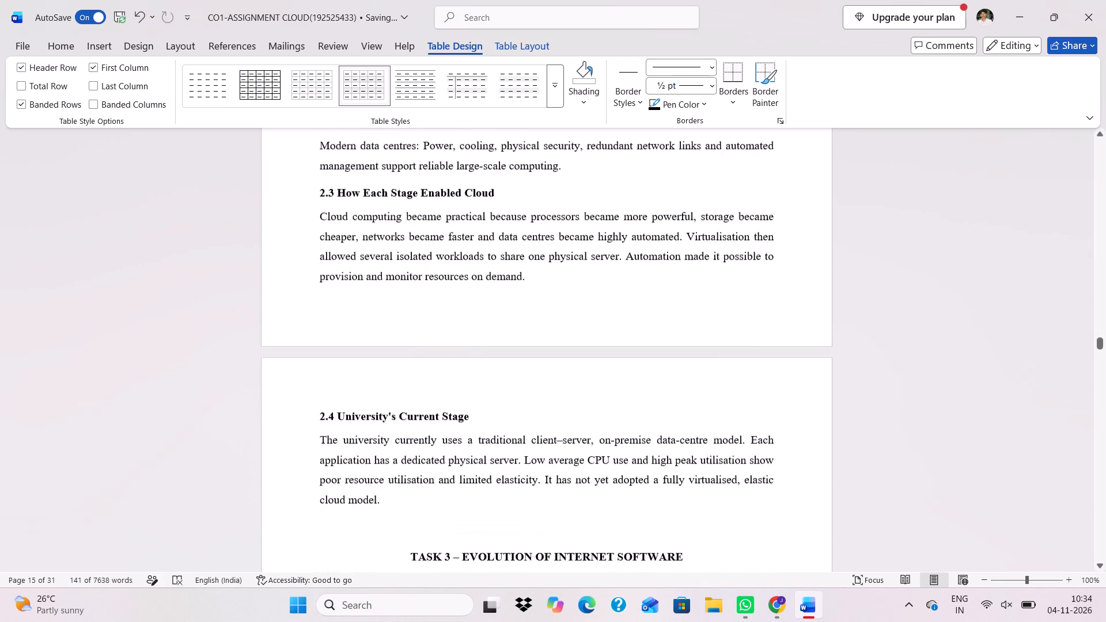
pyautogui.scroll(-2, 281, 308)
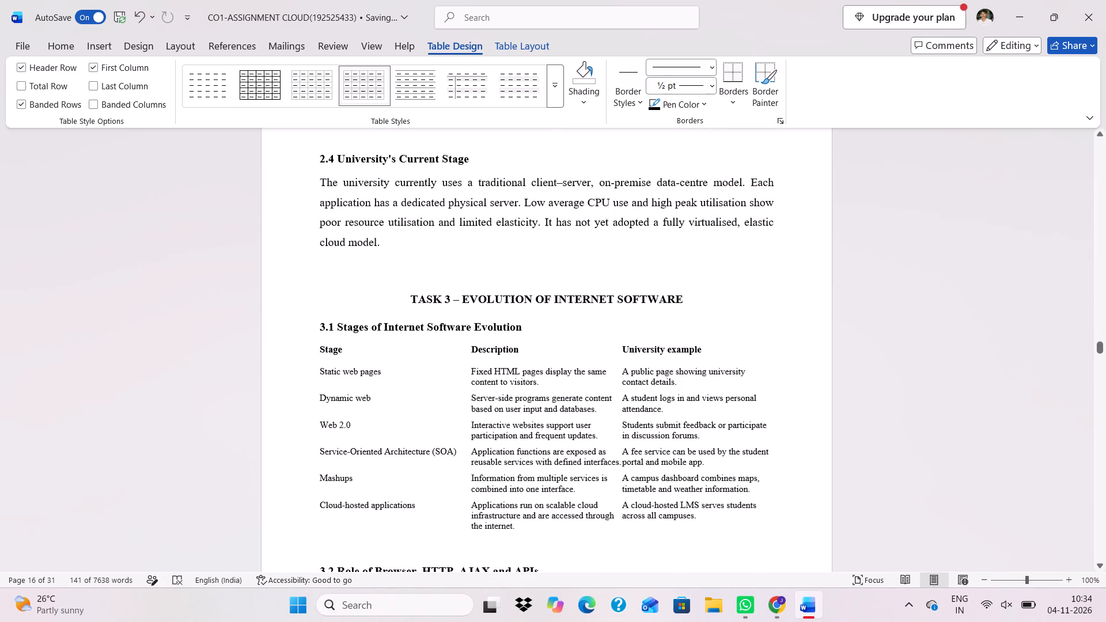
pyautogui.click(340, 369)
pyautogui.click(313, 339)
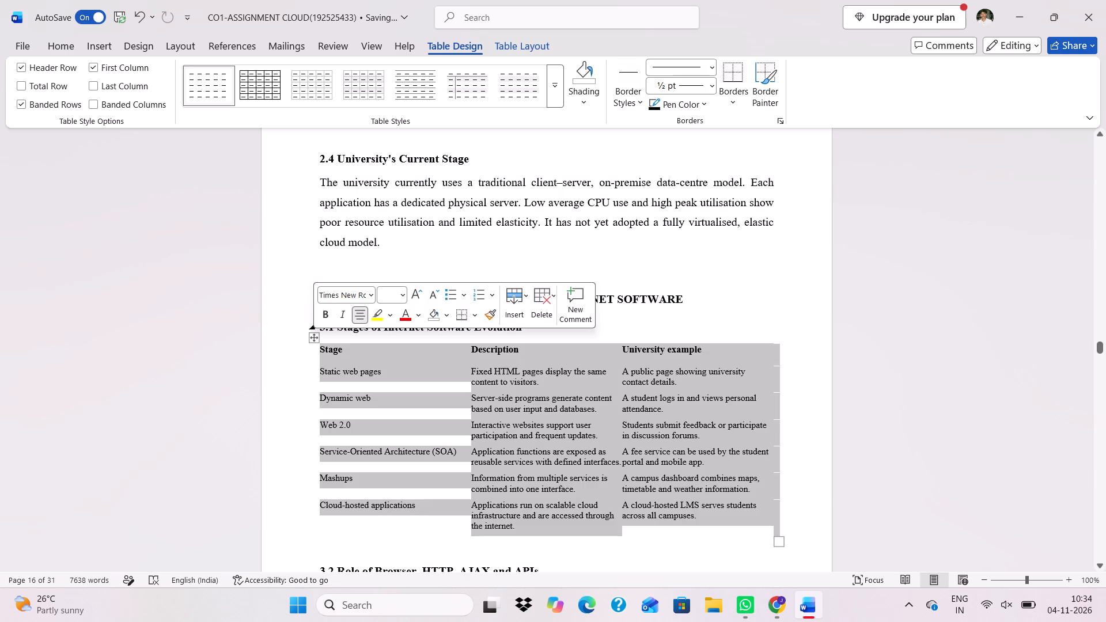
pyautogui.click(358, 81)
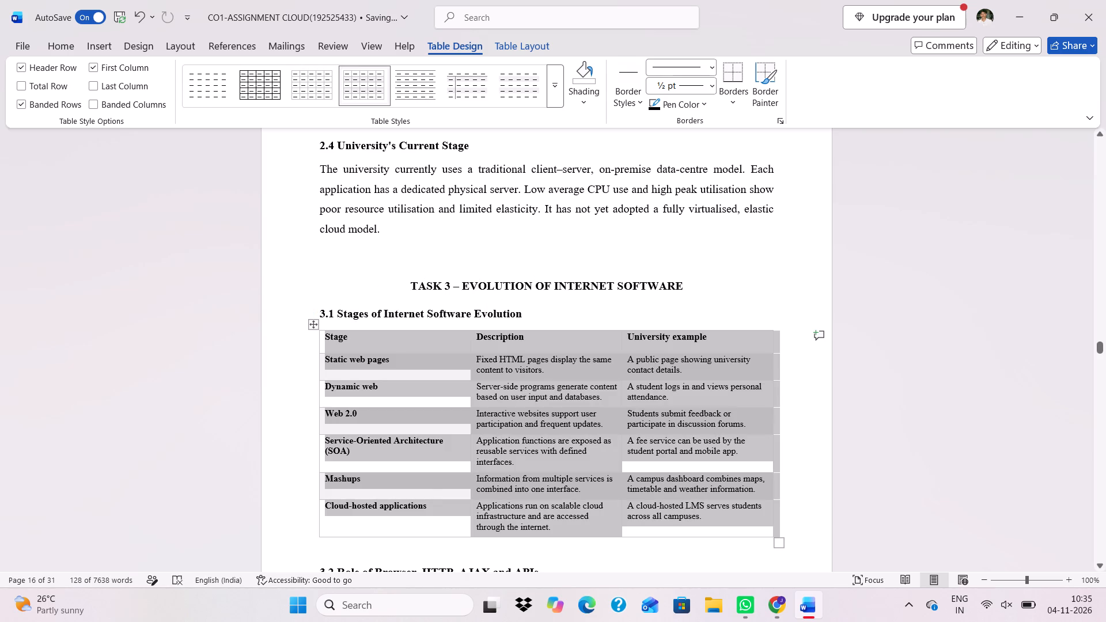
pyautogui.scroll(-1, 290, 289)
pyautogui.click(290, 289)
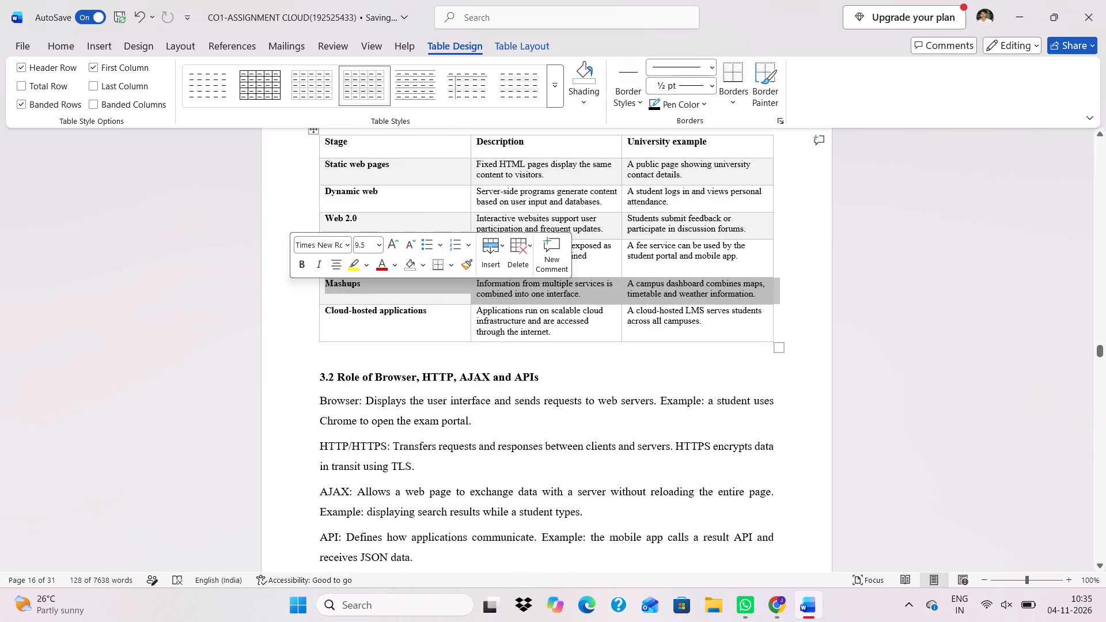
pyautogui.click(293, 392)
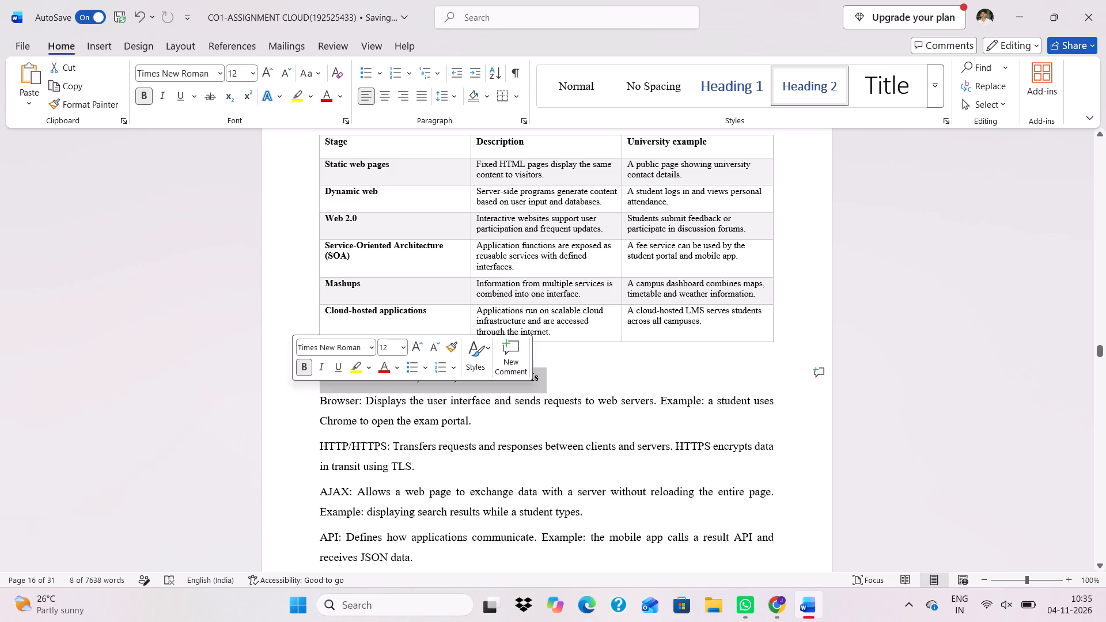
# Apply the same light grey bordered, banded-row table style to the 3.3 Desktop, Client–Server and Web Software table.
pyautogui.scroll(-3, 293, 392)
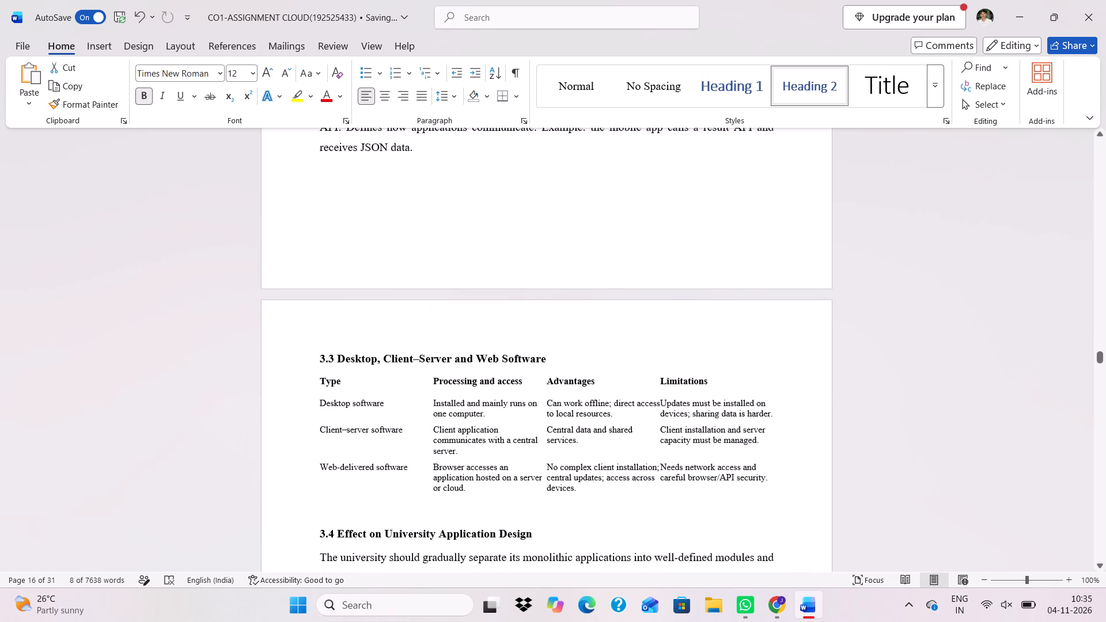
pyautogui.click(329, 380)
pyautogui.doubleClick(312, 371)
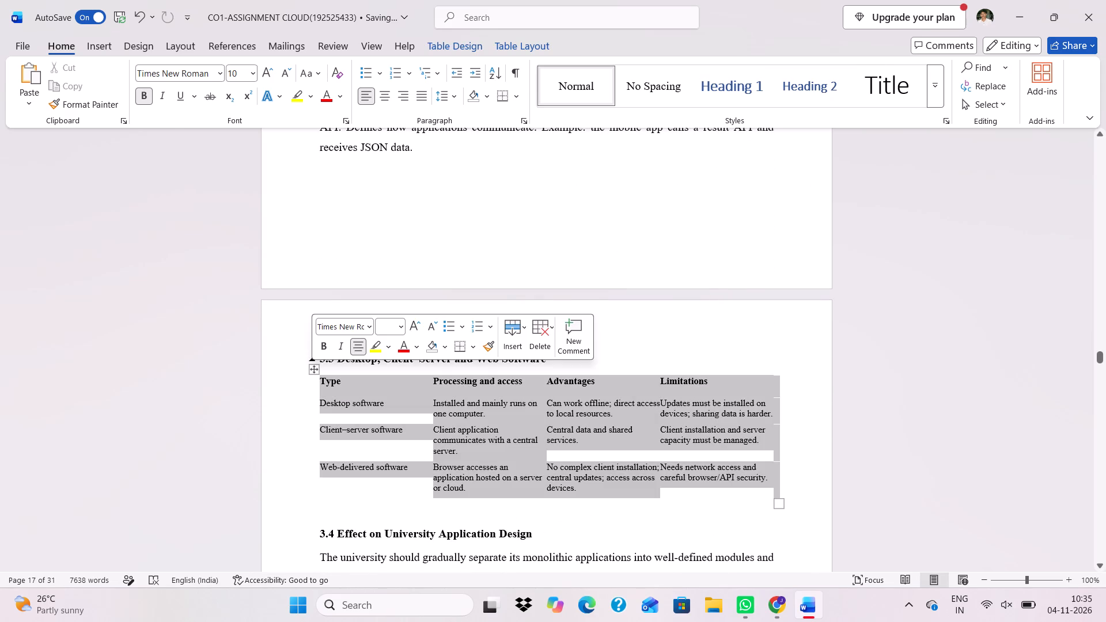
pyautogui.click(366, 94)
# Apply the same light grey bordered, banded-row table style to the 4.2 Type-1 and Type-2 Hypervisors table.
pyautogui.scroll(-2, 329, 365)
pyautogui.click(329, 386)
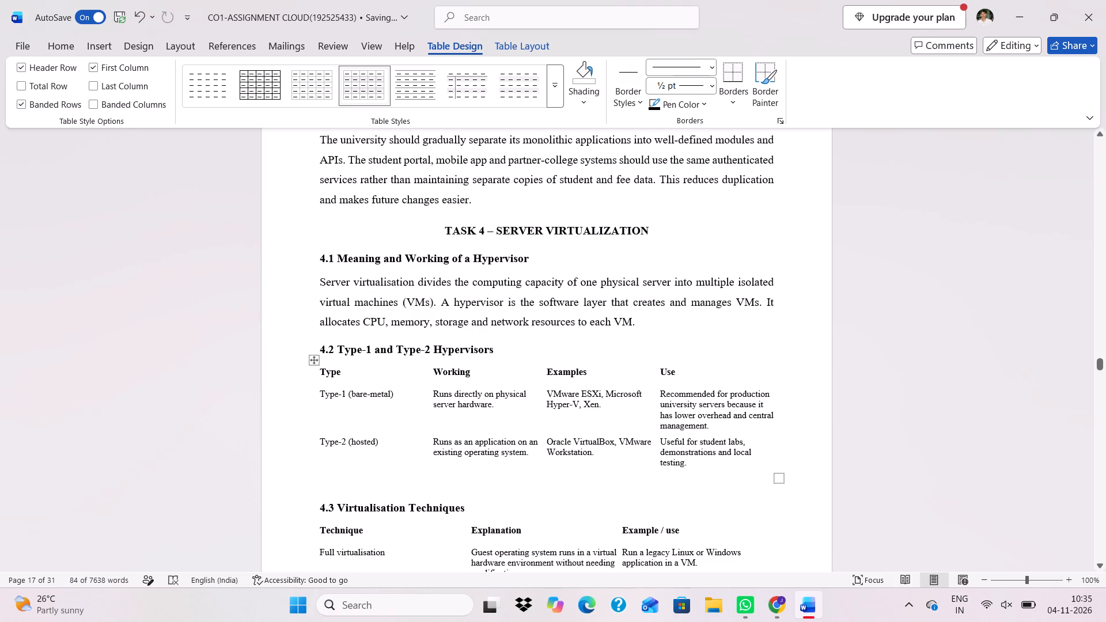
pyautogui.click(314, 362)
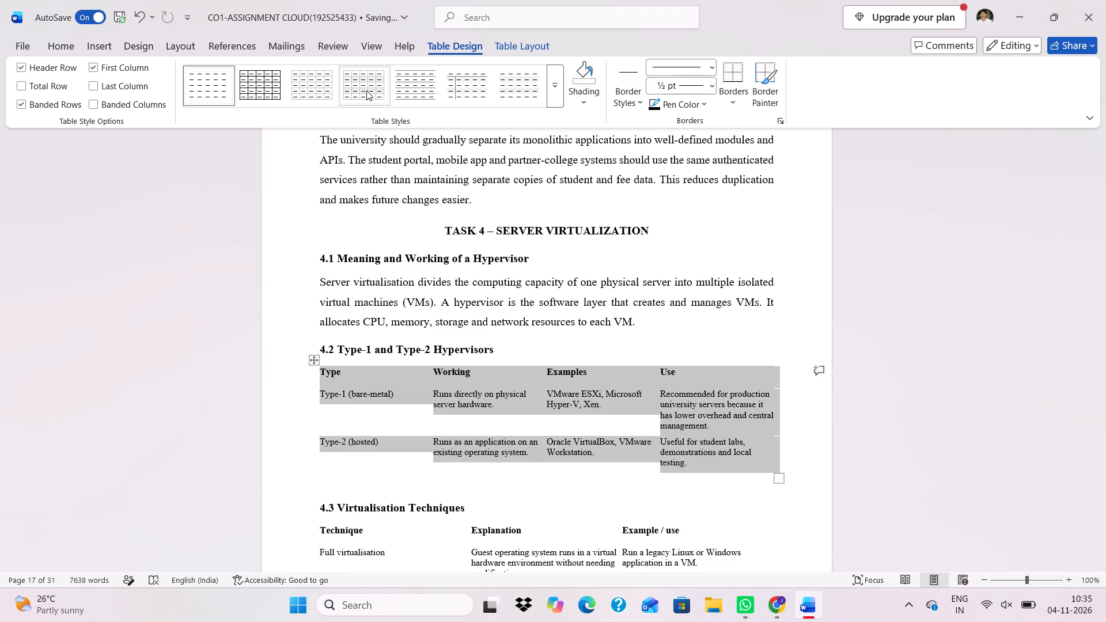
pyautogui.click(367, 90)
# Insert empty lines above the 4.3 Virtualisation Techniques heading so the heading and its table start at the top of the next page.
pyautogui.scroll(-1, 375, 241)
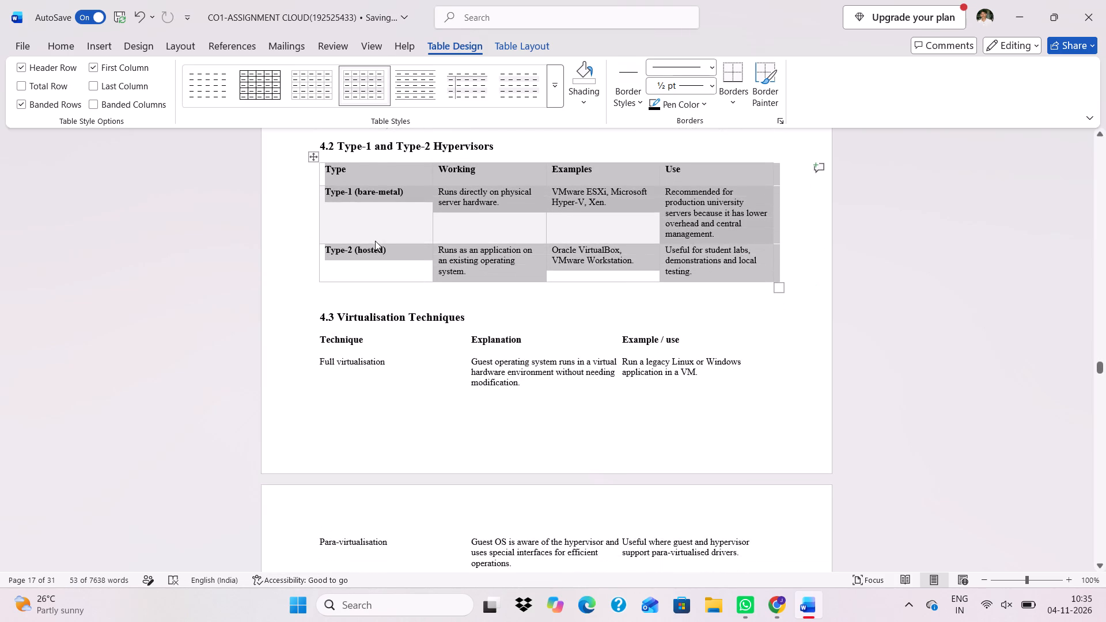
pyautogui.scroll(-1, 359, 314)
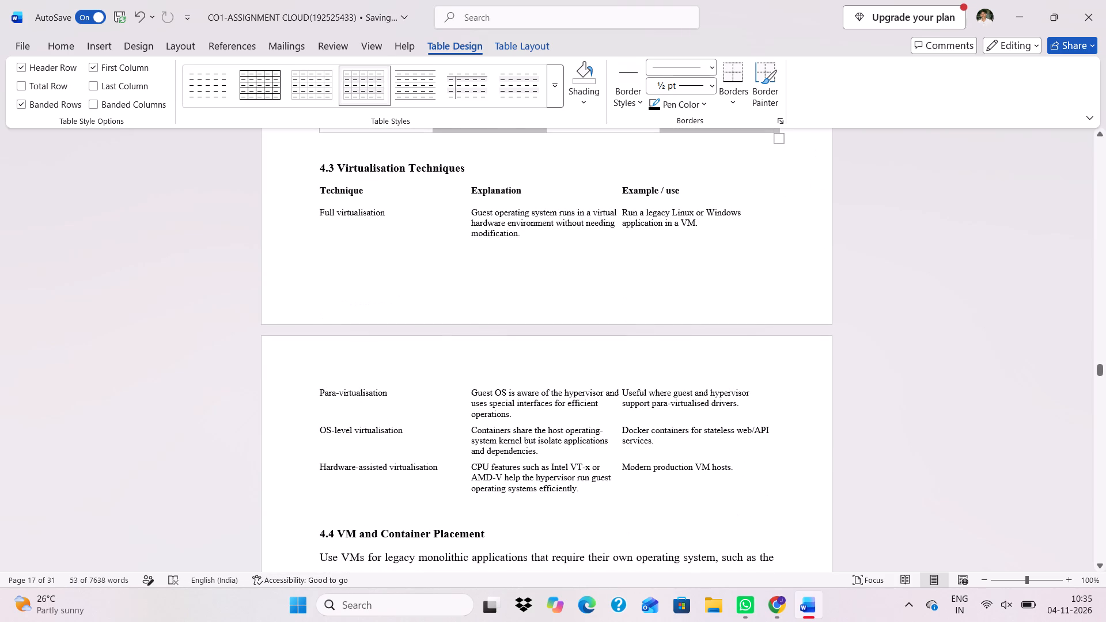
pyautogui.click(319, 165)
pyautogui.press('Return')
pyautogui.press('Return')
pyautogui.press('Return')
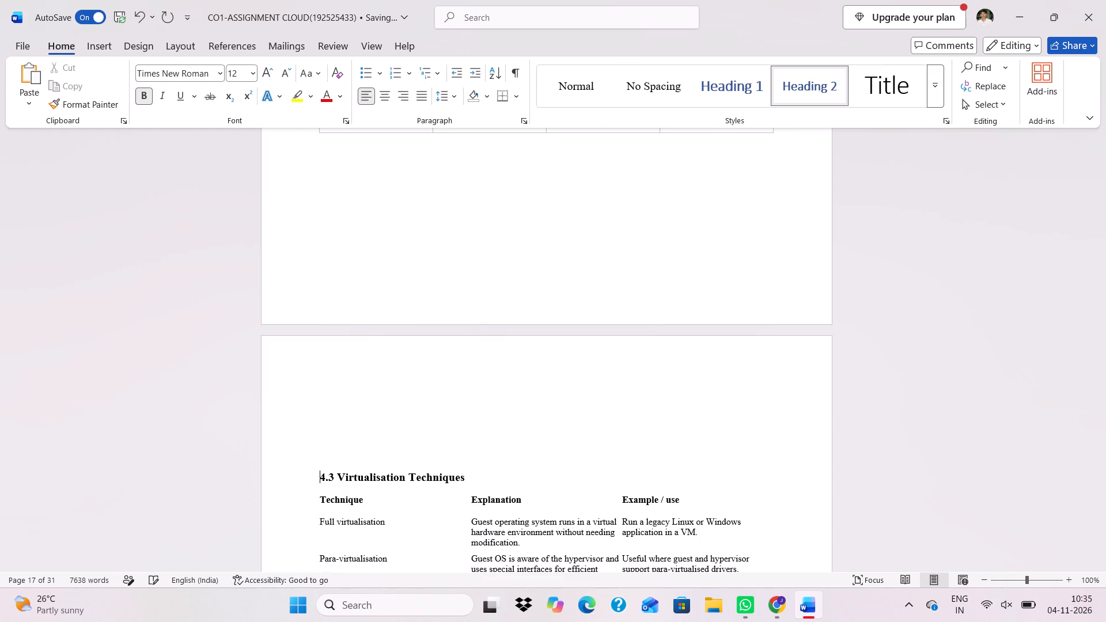
pyautogui.press('BackSpace')
pyautogui.press('Return')
pyautogui.click(332, 441)
pyautogui.press('BackSpace')
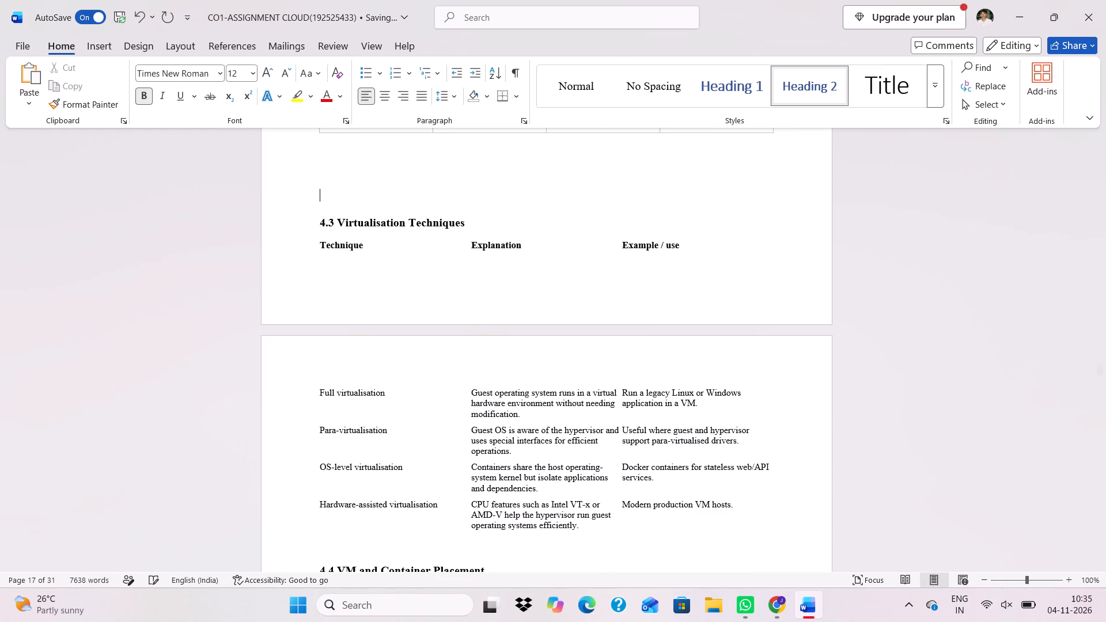
pyautogui.press('Return')
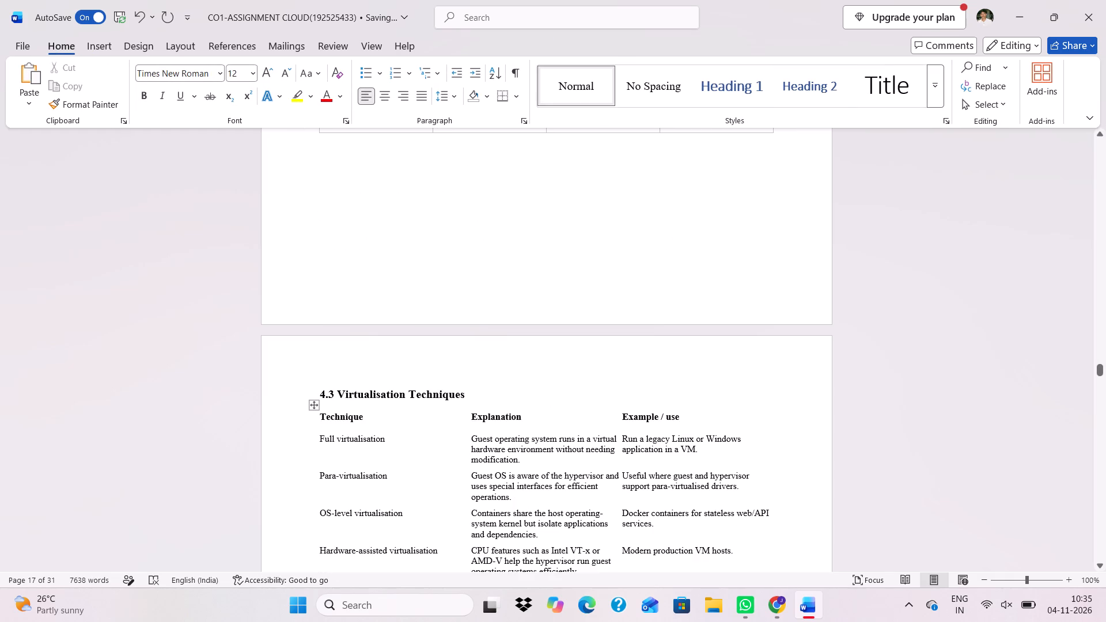
# Apply the same light grey bordered, banded-row table style to the 4.3 Virtualisation Techniques table.
pyautogui.click(317, 403)
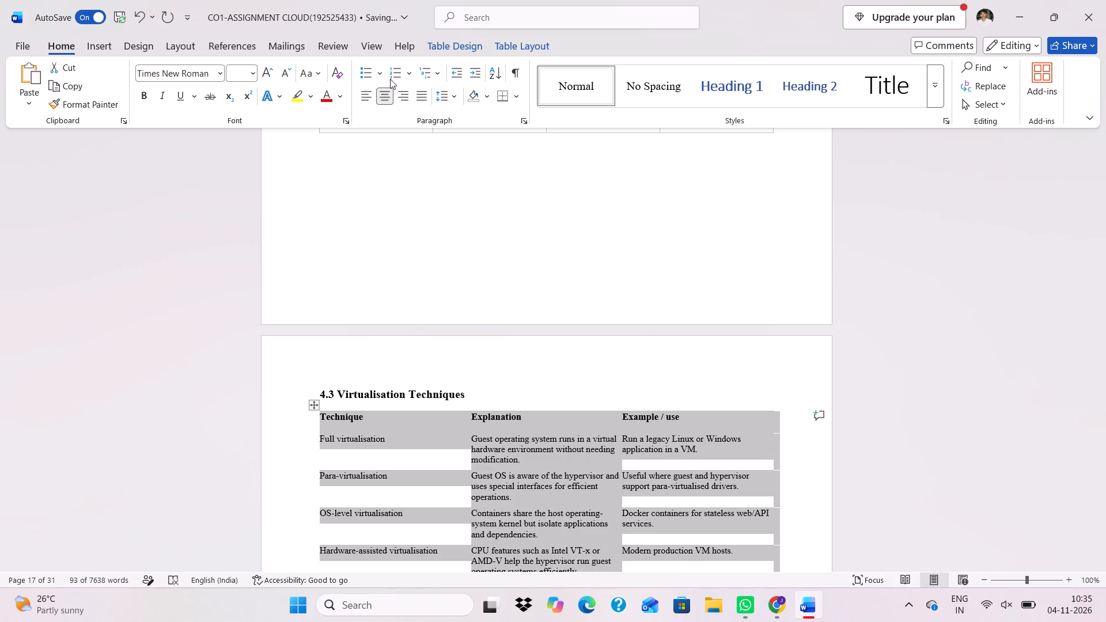
pyautogui.click(448, 49)
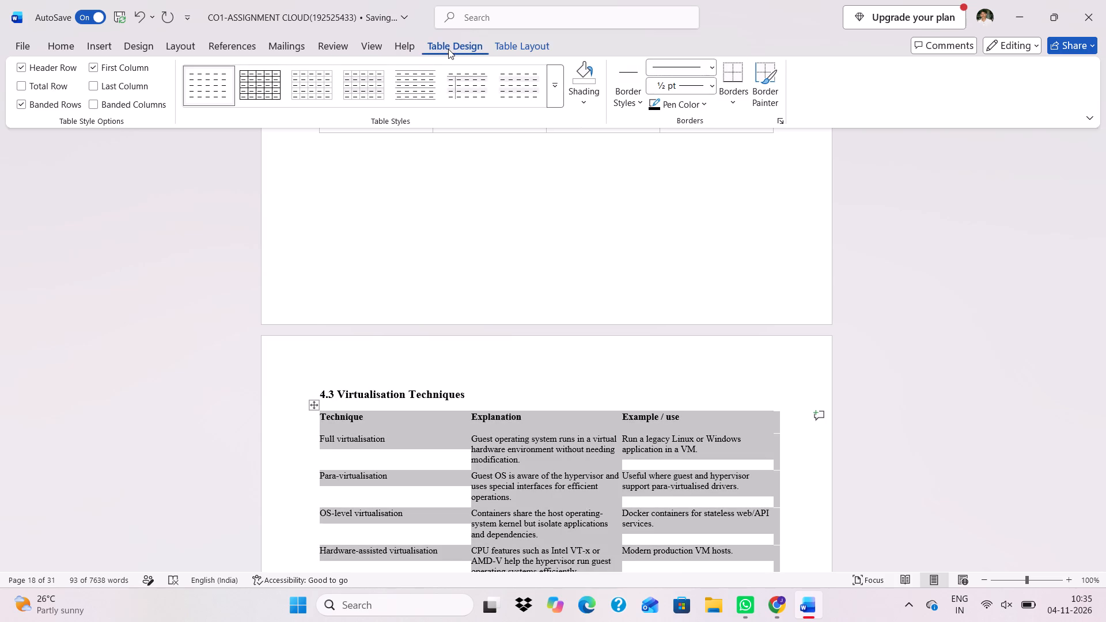
pyautogui.click(346, 81)
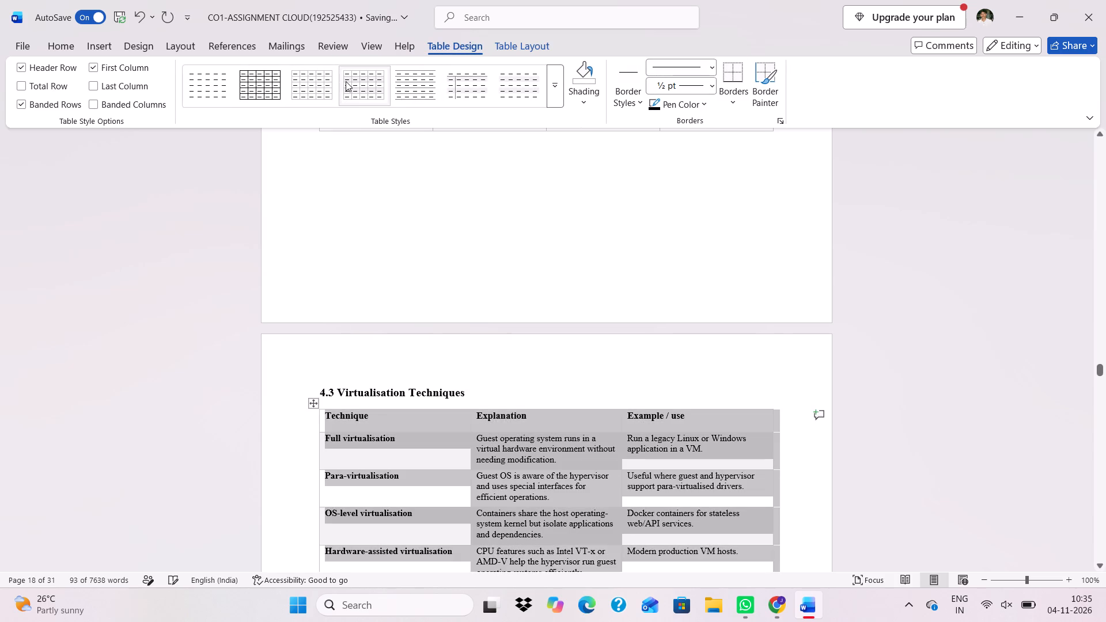
# Insert an empty line between the Security isolation paragraph of section 4.6 and the TASK 5 – WEB SERVICES heading.
pyautogui.scroll(-4, 327, 246)
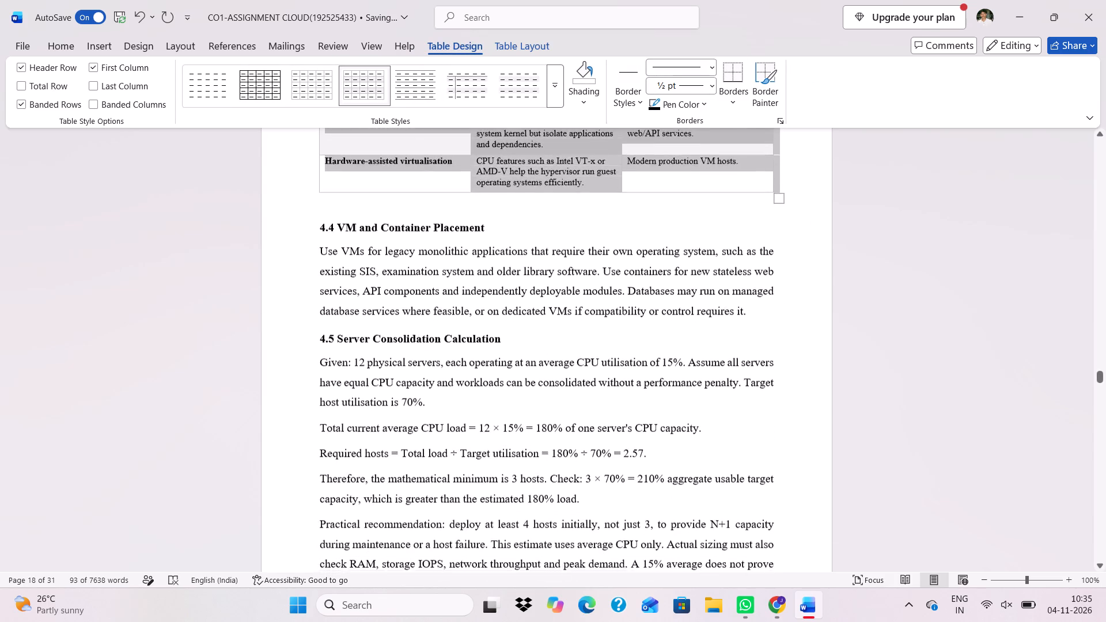
pyautogui.scroll(-3, 327, 246)
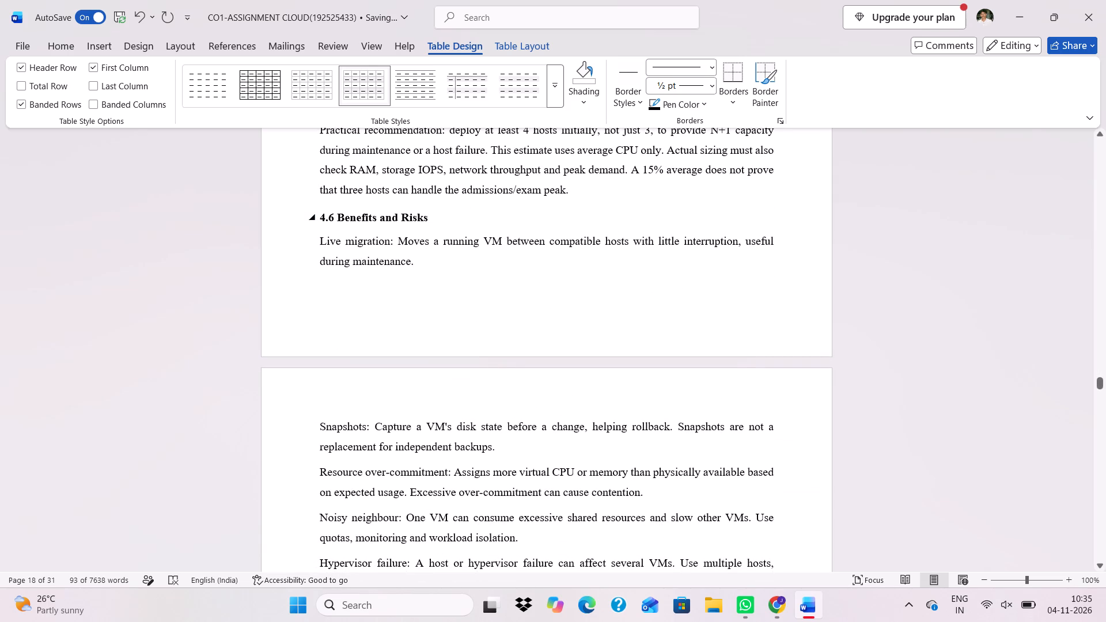
pyautogui.scroll(-3, 340, 298)
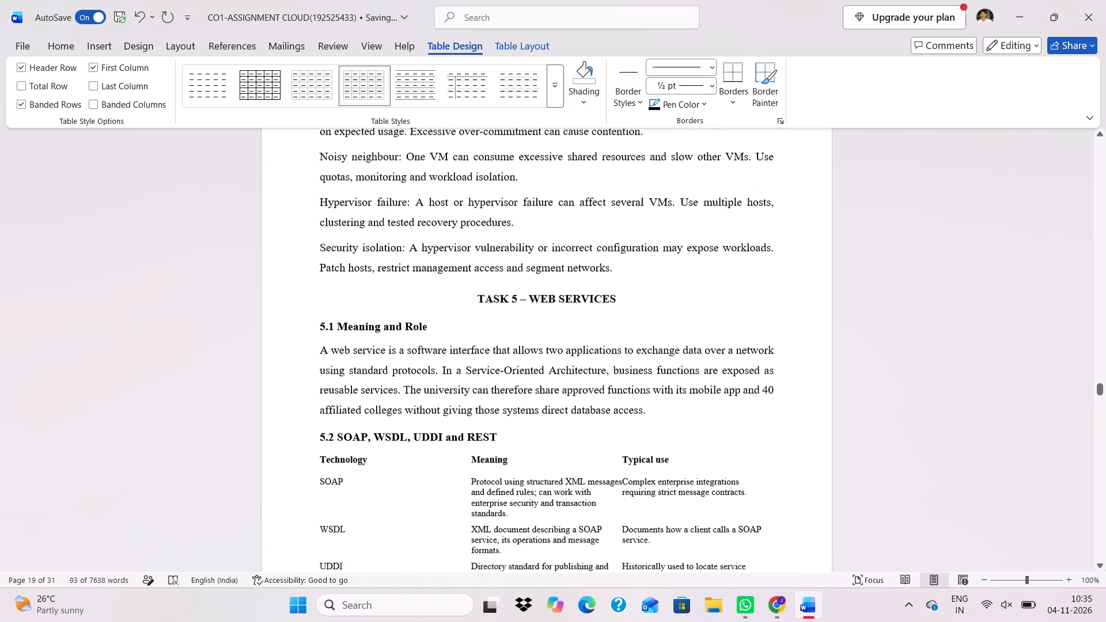
pyautogui.scroll(-1, 340, 298)
pyautogui.click(623, 220)
pyautogui.press('Return')
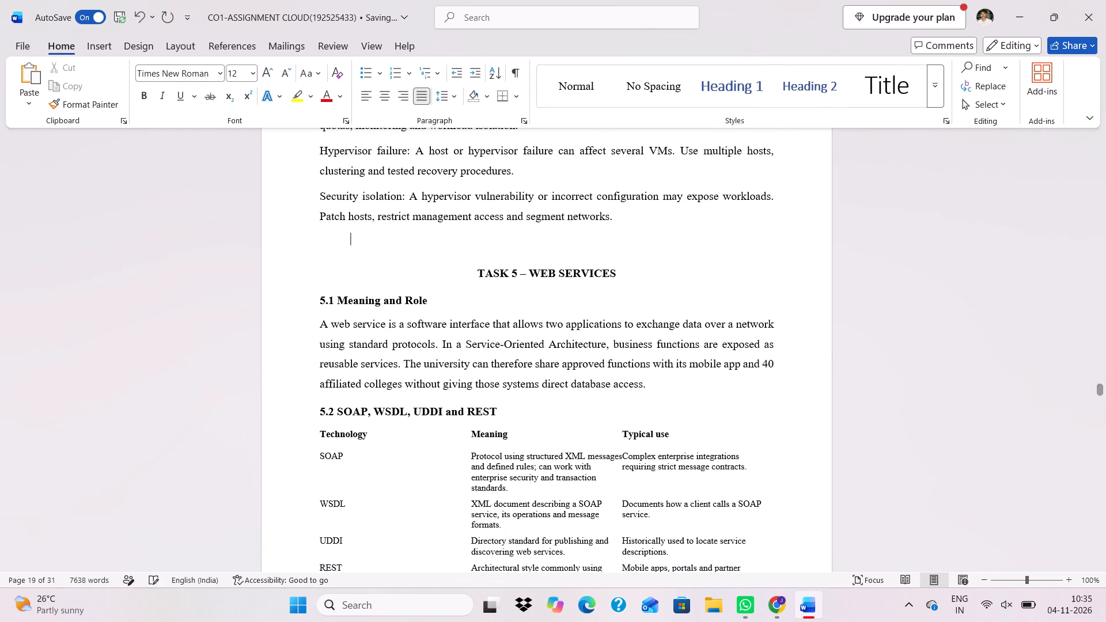
# Apply the same light grey bordered, banded-row table style to the 5.2 SOAP, WSDL, UDDI and REST table.
pyautogui.scroll(-1, 623, 220)
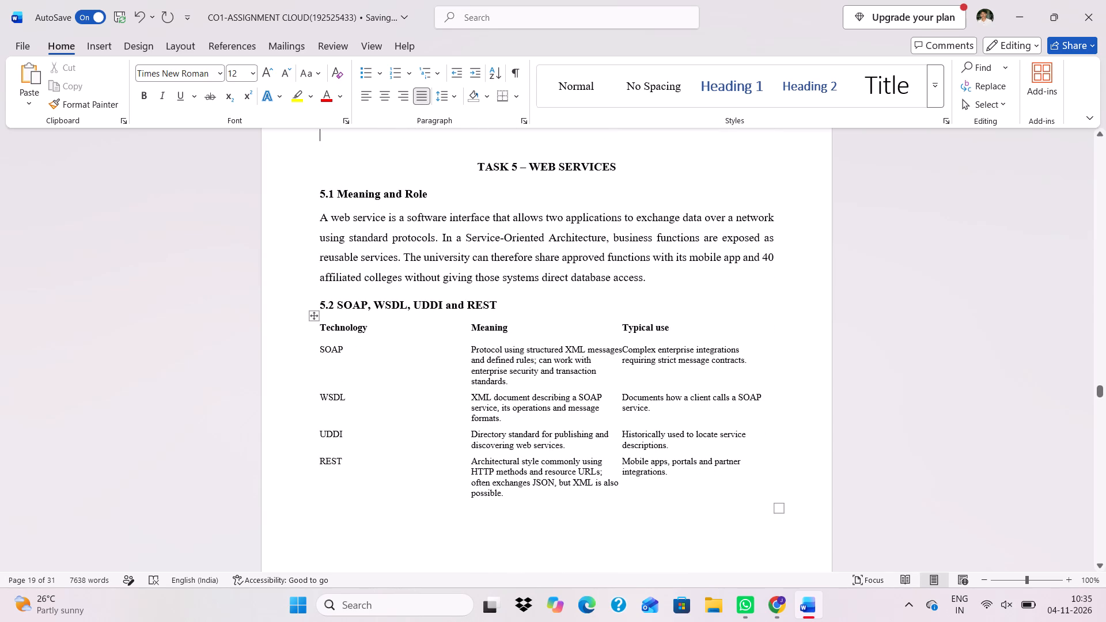
pyautogui.click(316, 316)
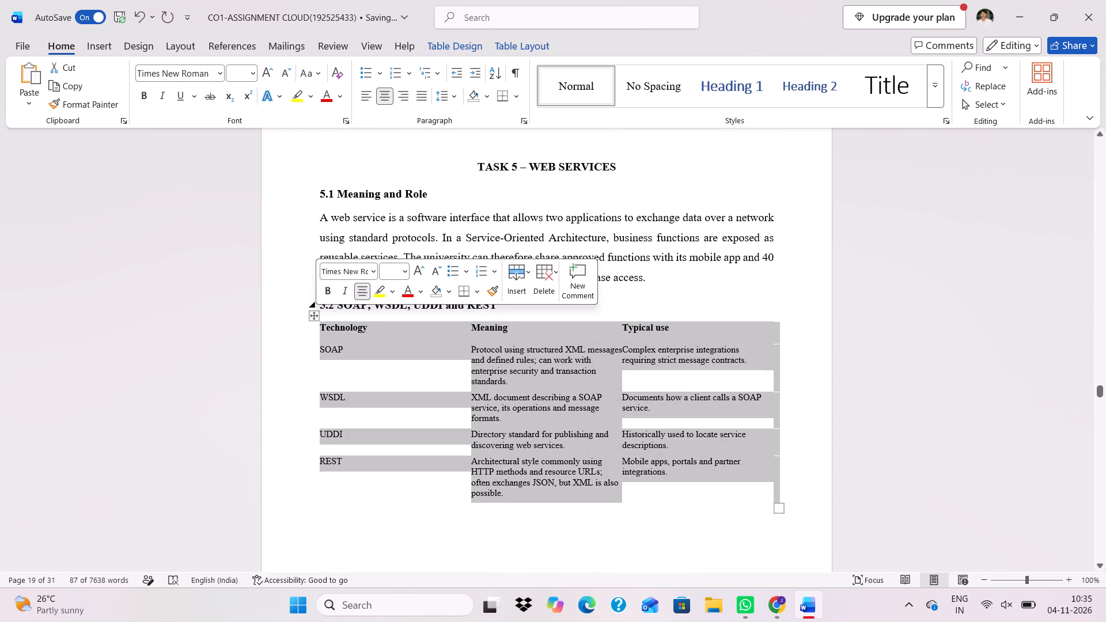
pyautogui.click(453, 45)
pyautogui.click(362, 73)
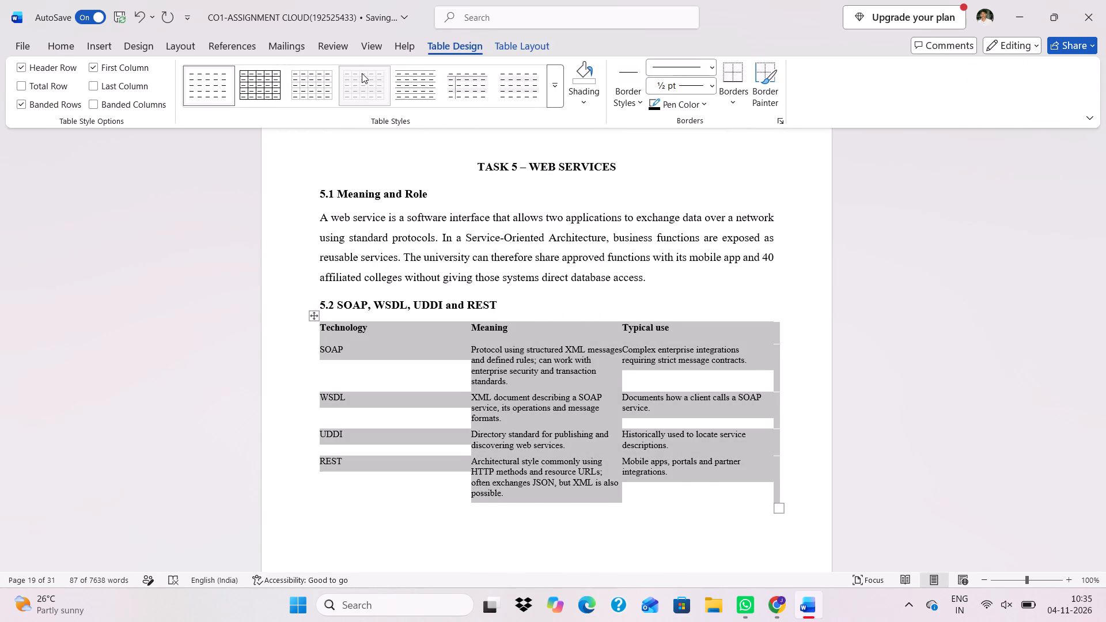
# Apply the same light grey bordered, banded-row table style to the 5.3 Proposed University APIs table.
pyautogui.scroll(-1, 361, 250)
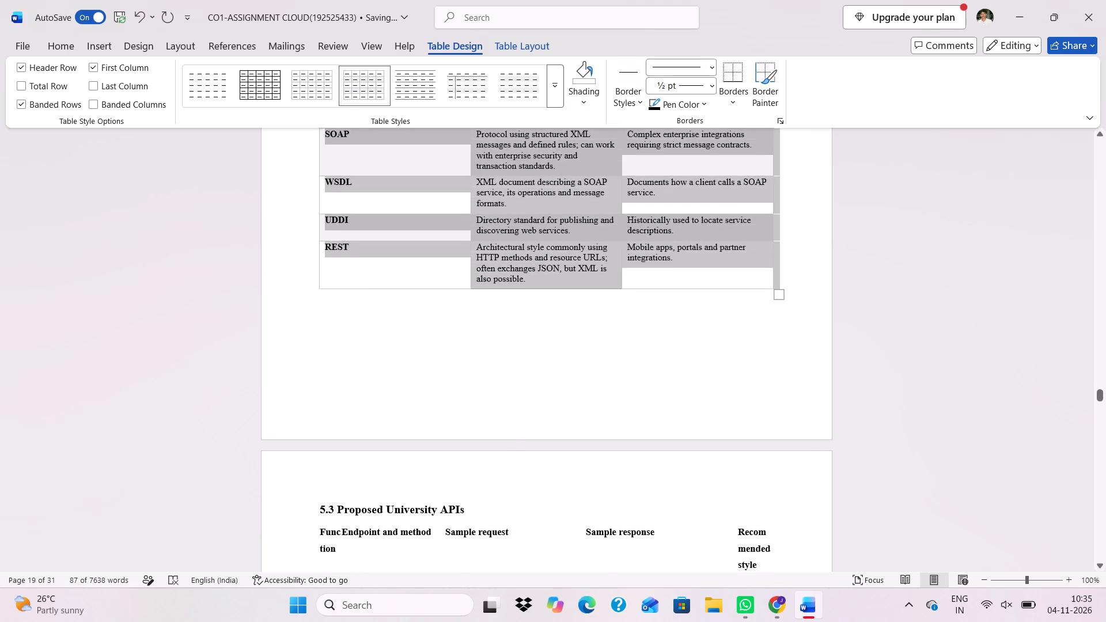
pyautogui.scroll(-2, 361, 250)
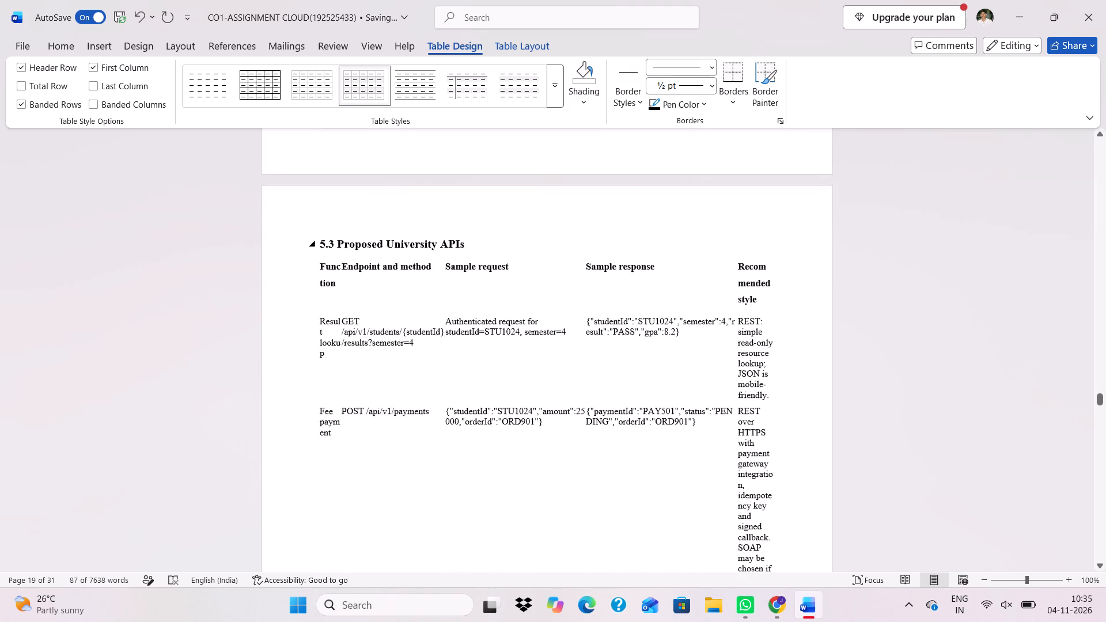
pyautogui.click(338, 272)
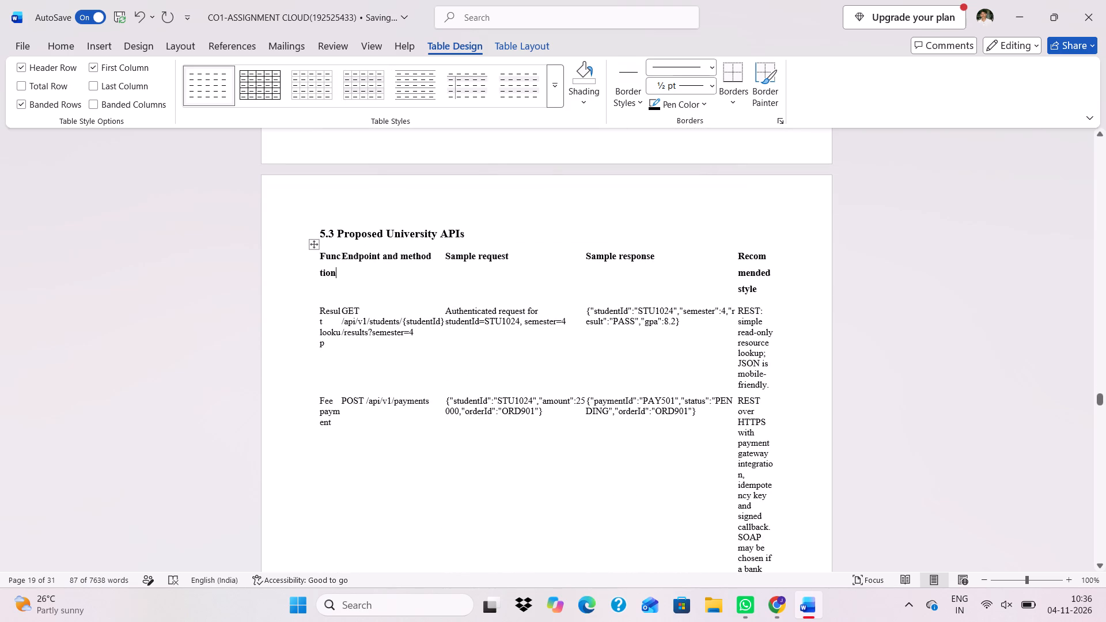
pyautogui.doubleClick(319, 245)
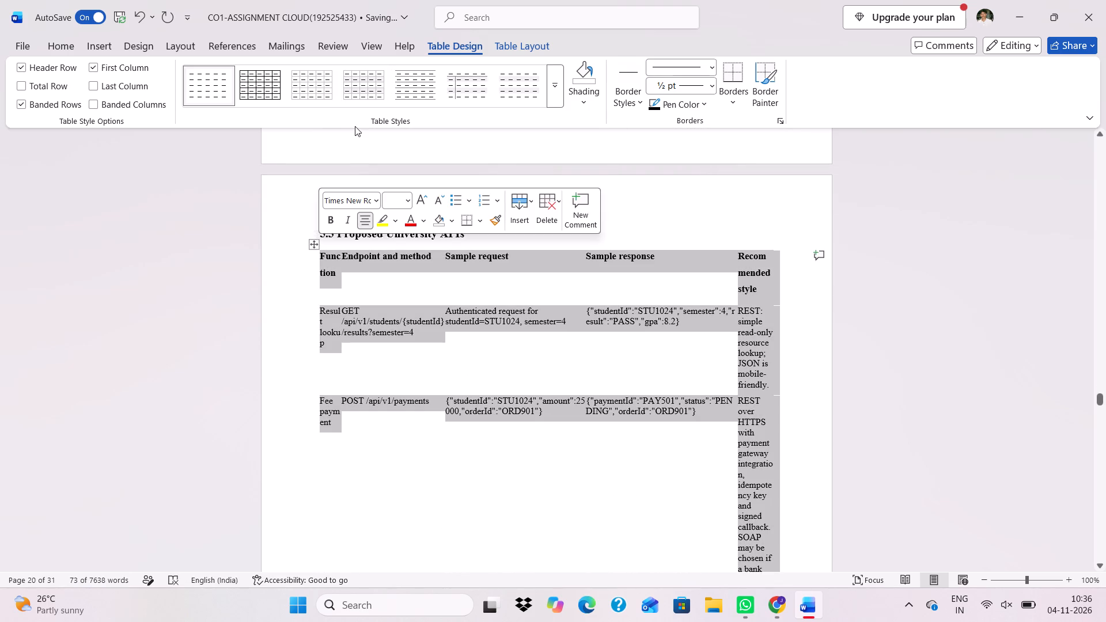
pyautogui.click(357, 86)
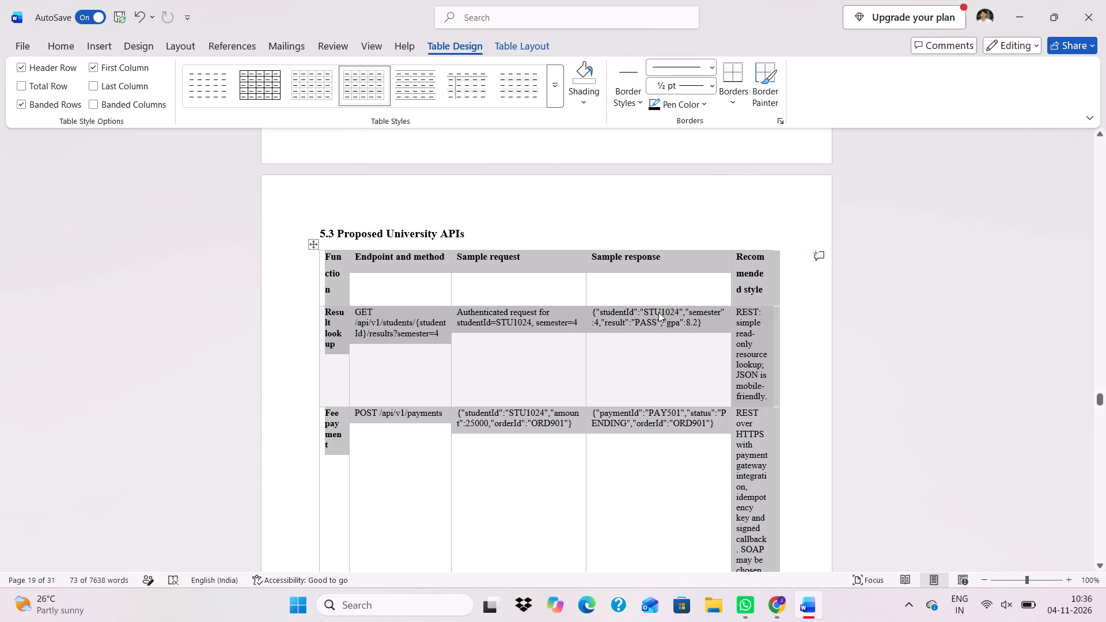
# Adjust the 5.3 table's column widths, widening Recommended style and Function and shifting the boundary between Endpoint and method and Sample request.
pyautogui.click(715, 294)
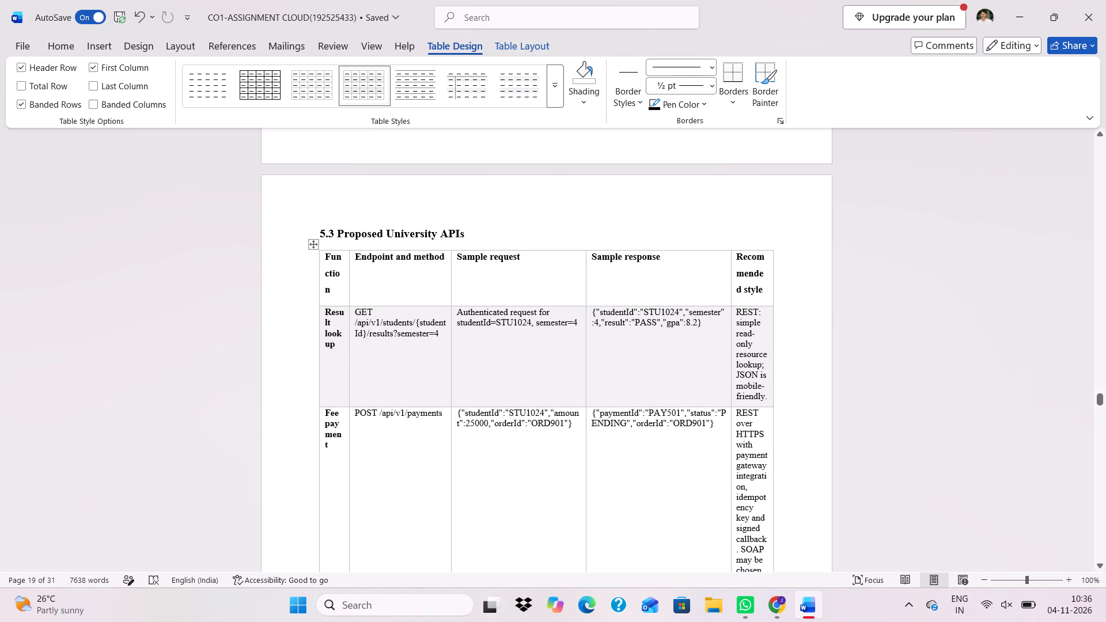
pyautogui.moveTo(730, 288); pyautogui.dragTo(713, 291)
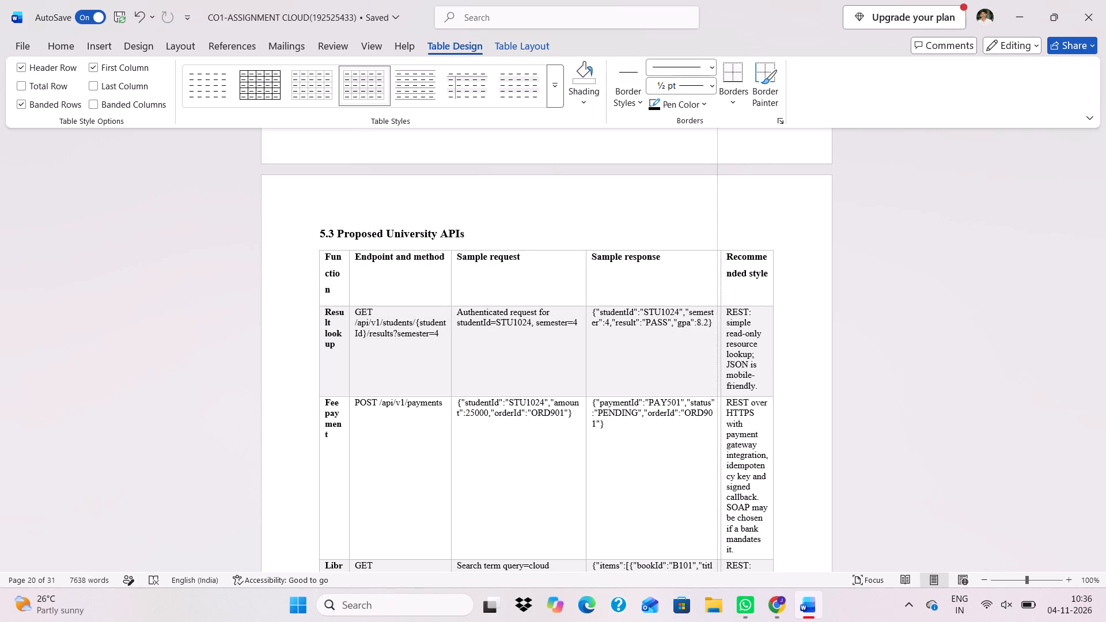
pyautogui.moveTo(713, 291); pyautogui.dragTo(701, 294)
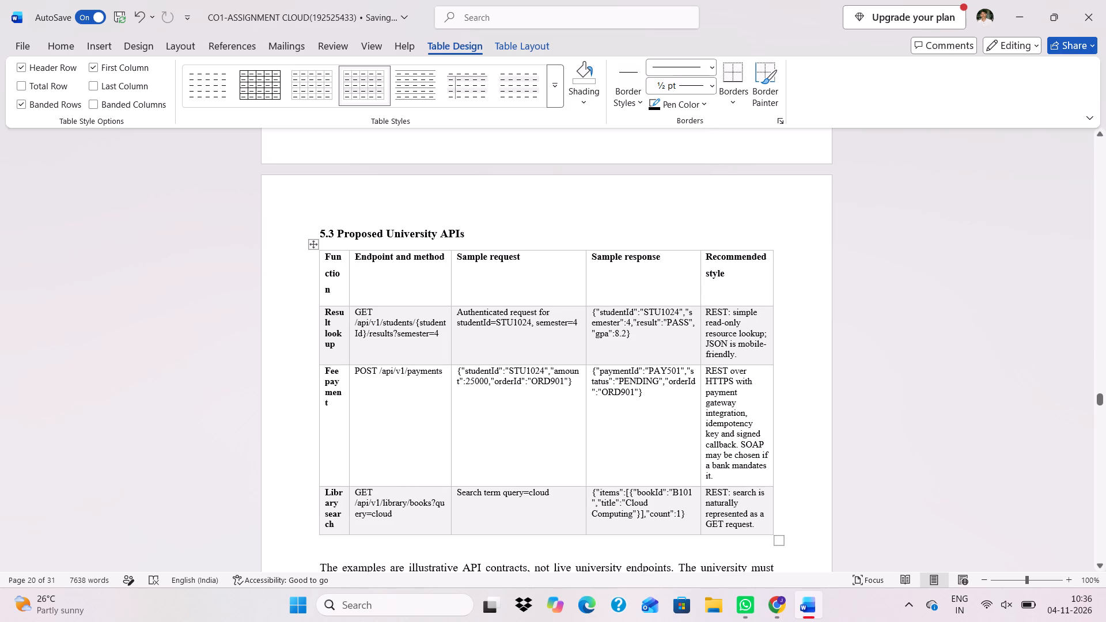
pyautogui.scroll(4, 608, 388)
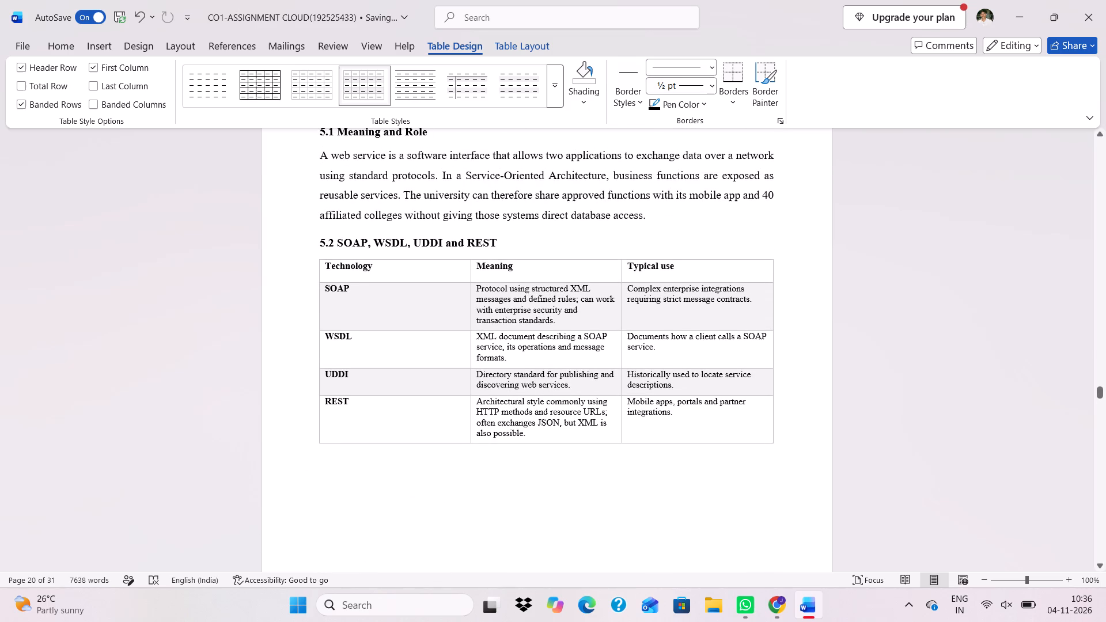
pyautogui.scroll(-2, 608, 388)
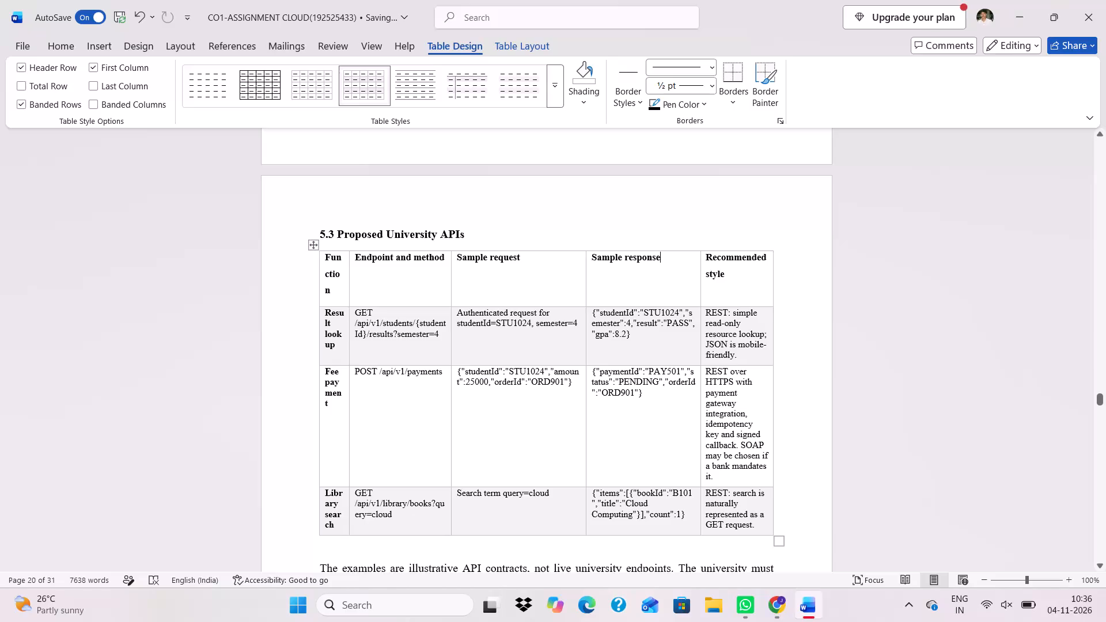
pyautogui.moveTo(348, 327); pyautogui.dragTo(366, 327)
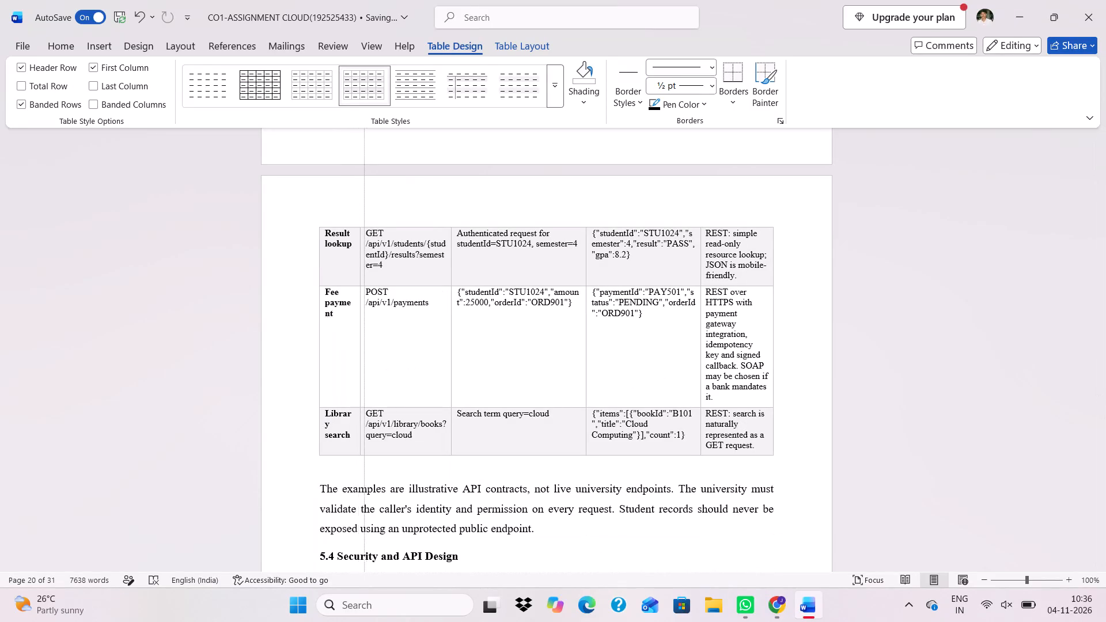
pyautogui.moveTo(366, 327); pyautogui.dragTo(382, 327)
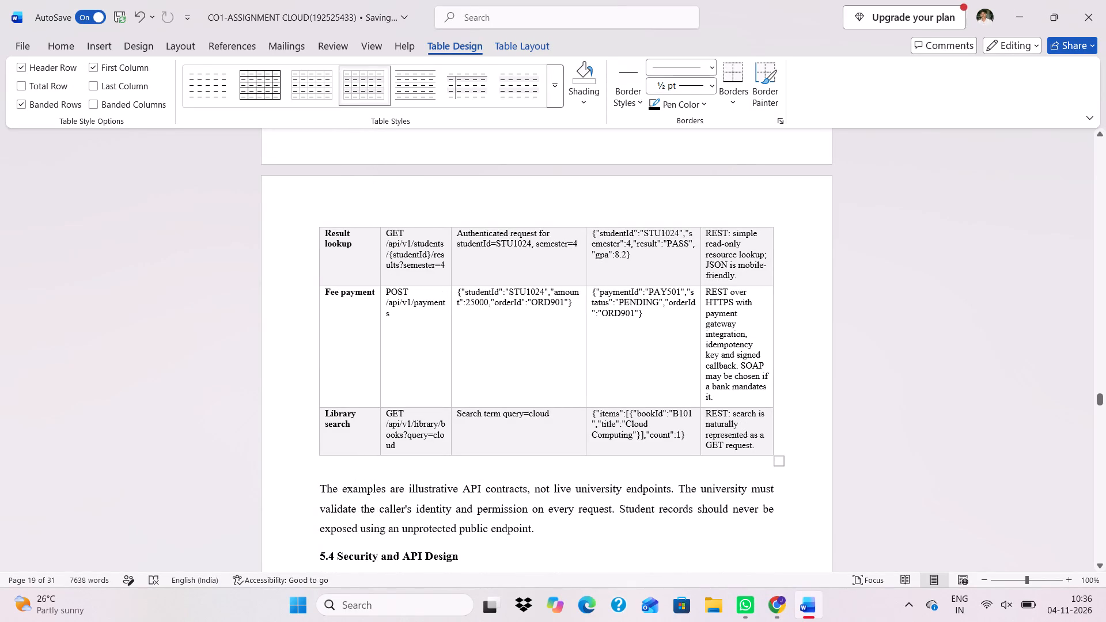
pyautogui.moveTo(450, 332); pyautogui.dragTo(469, 332)
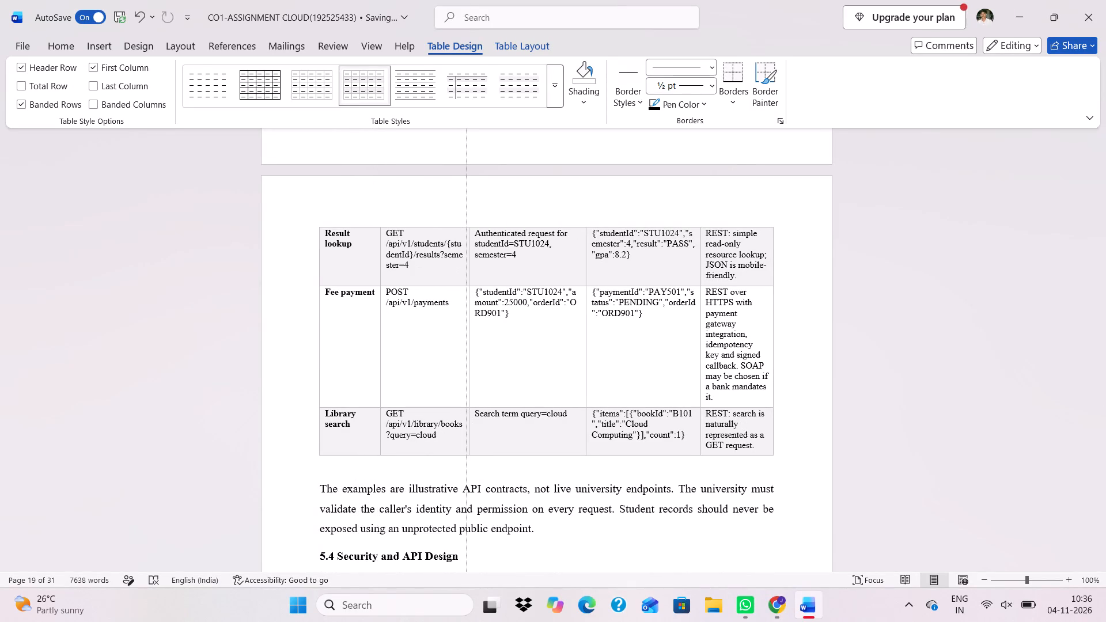
pyautogui.moveTo(469, 332); pyautogui.dragTo(471, 333)
# Insert an empty line above the 5.3 Proposed University APIs heading so the heading and its table start on the next page.
pyautogui.scroll(1, 471, 333)
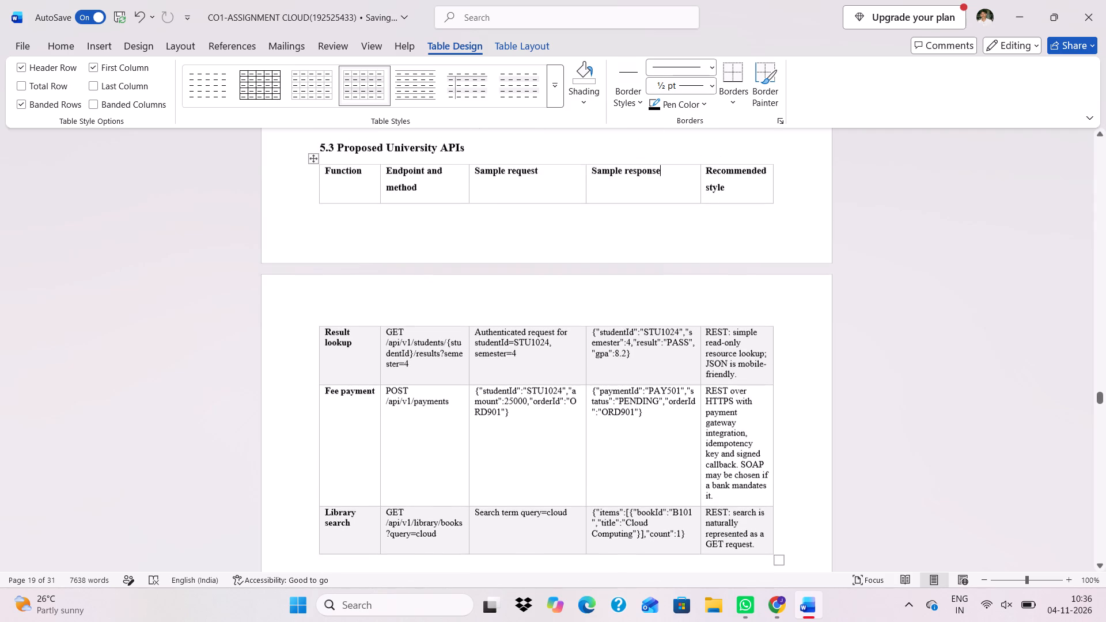
pyautogui.scroll(1, 471, 333)
pyautogui.click(318, 158)
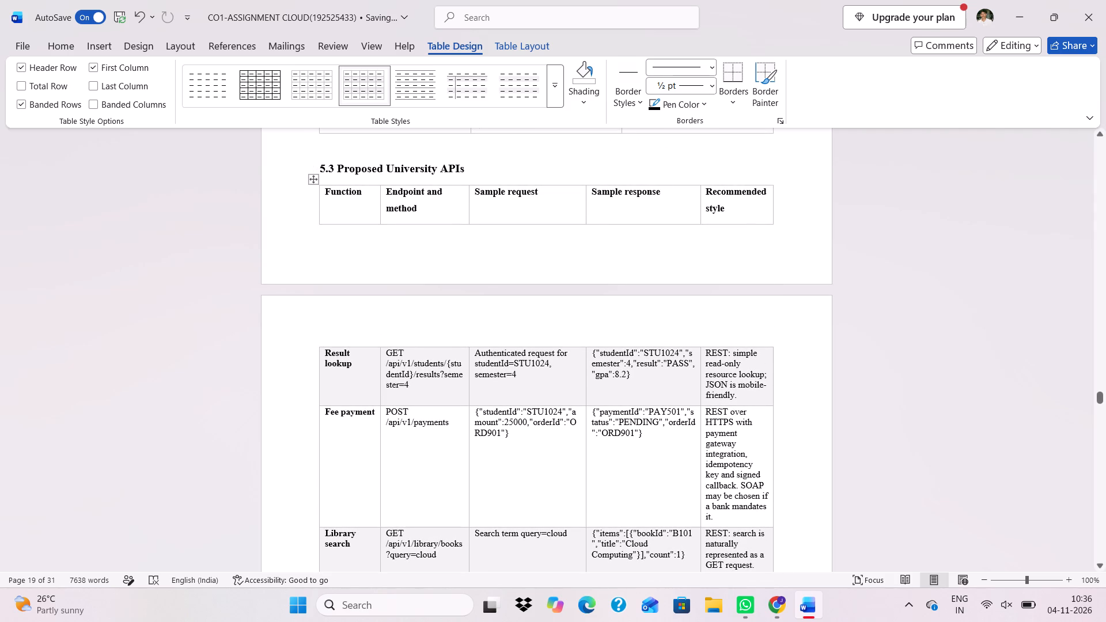
pyautogui.press('Return')
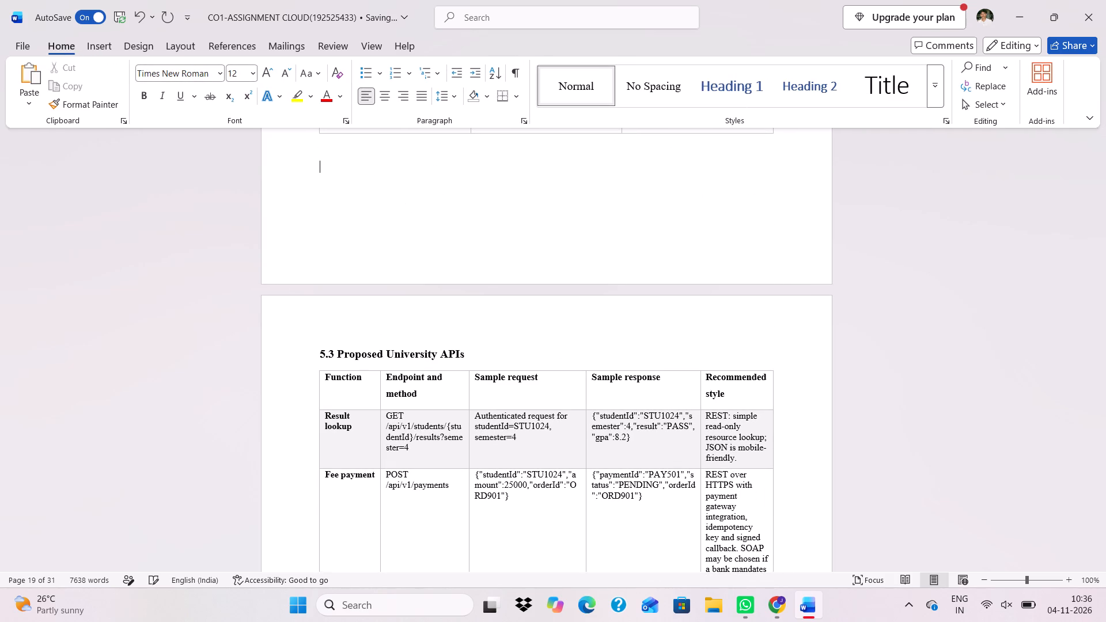
# Insert an empty line between the last paragraph of section 5.4 and the TASK 6 – SERVICE MODELS heading.
pyautogui.scroll(-2, 318, 175)
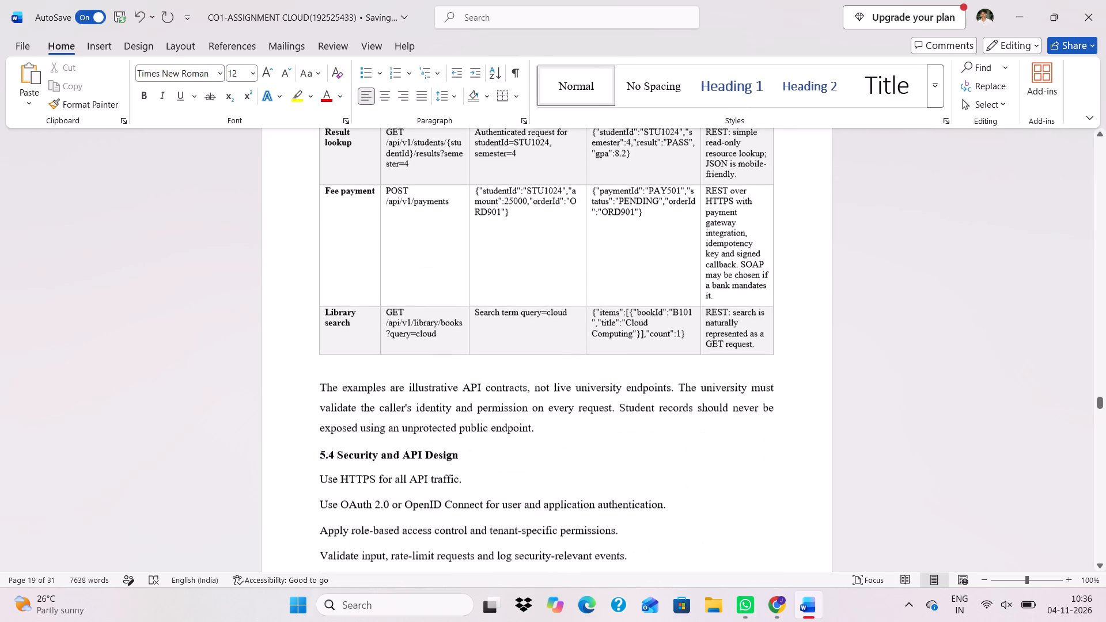
pyautogui.scroll(-2, 318, 175)
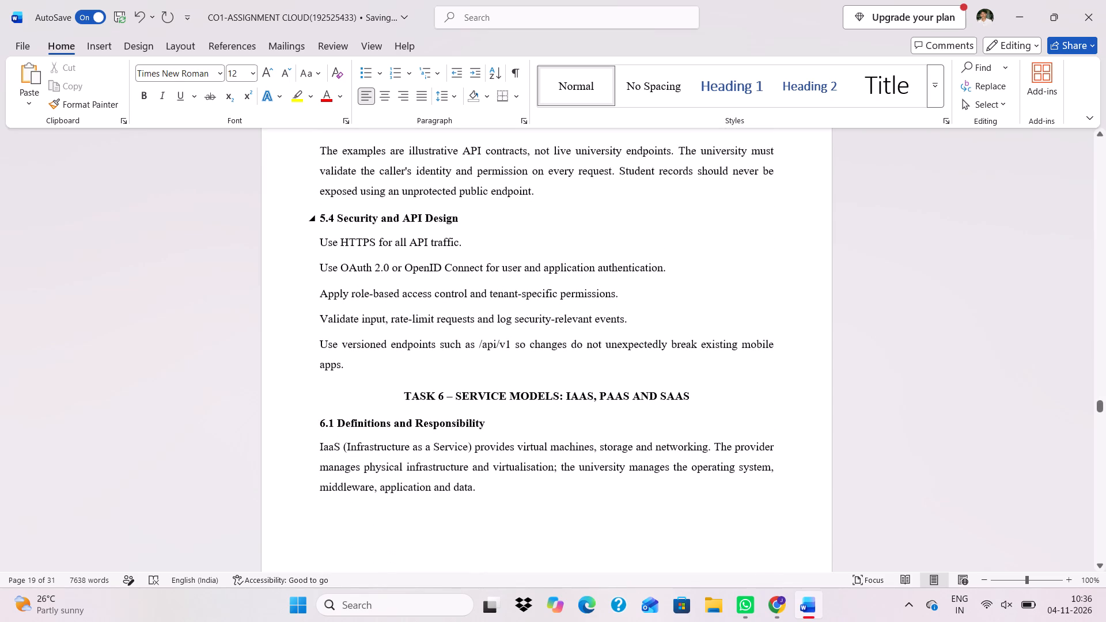
pyautogui.click(368, 357)
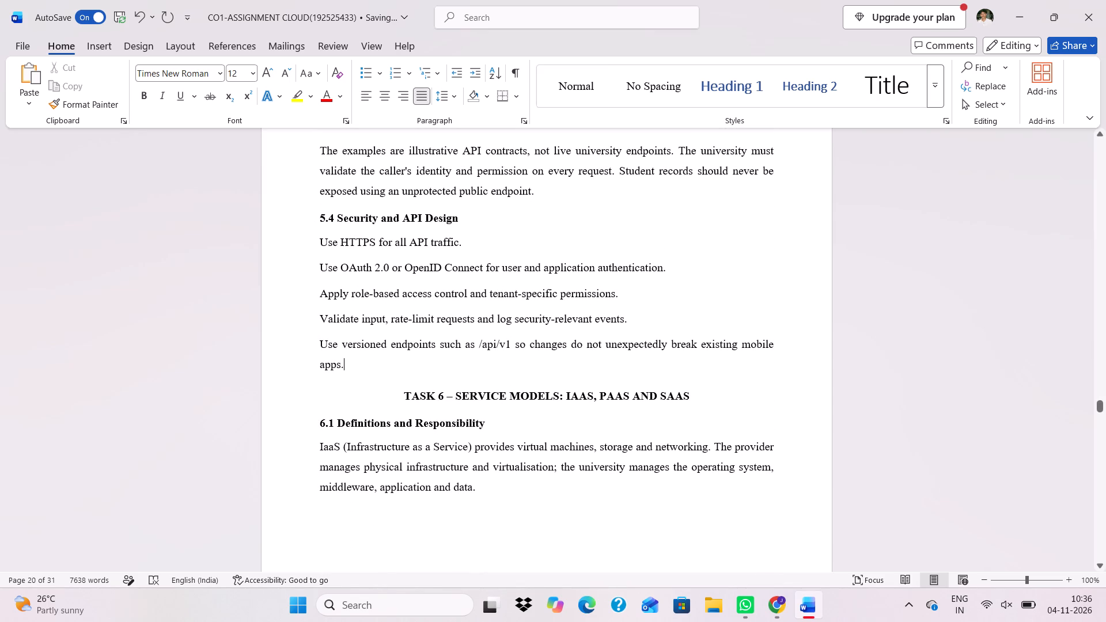
pyautogui.press('Return')
# Apply the same light grey bordered, banded-row table style to the Layer, IaaS, PaaS and SaaS responsibility table in section 6.1.
pyautogui.scroll(-2, 368, 357)
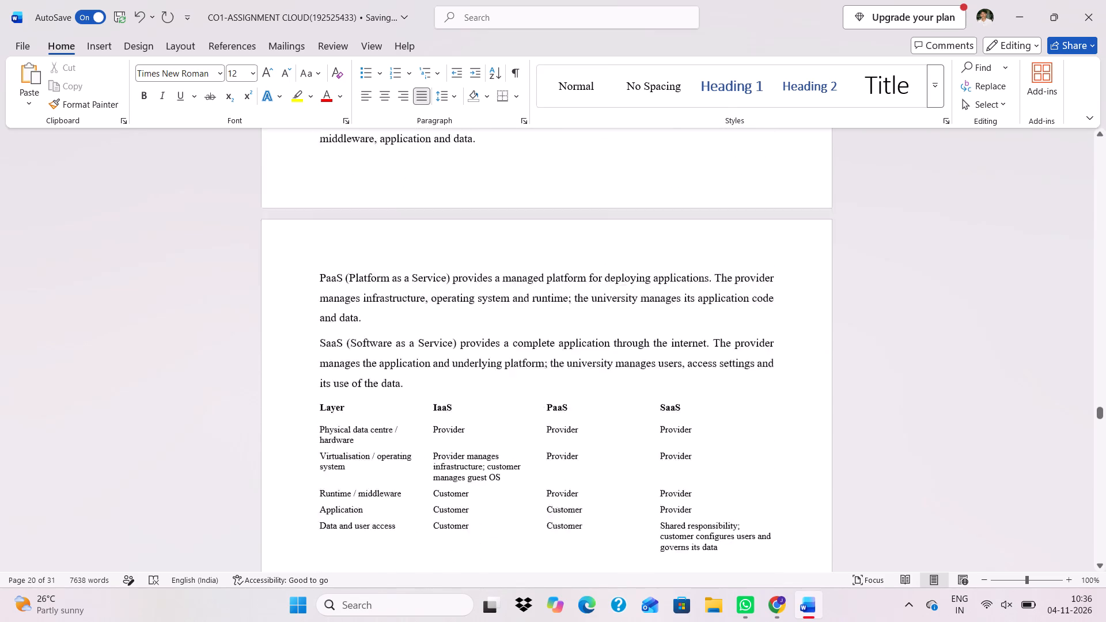
pyautogui.click(340, 439)
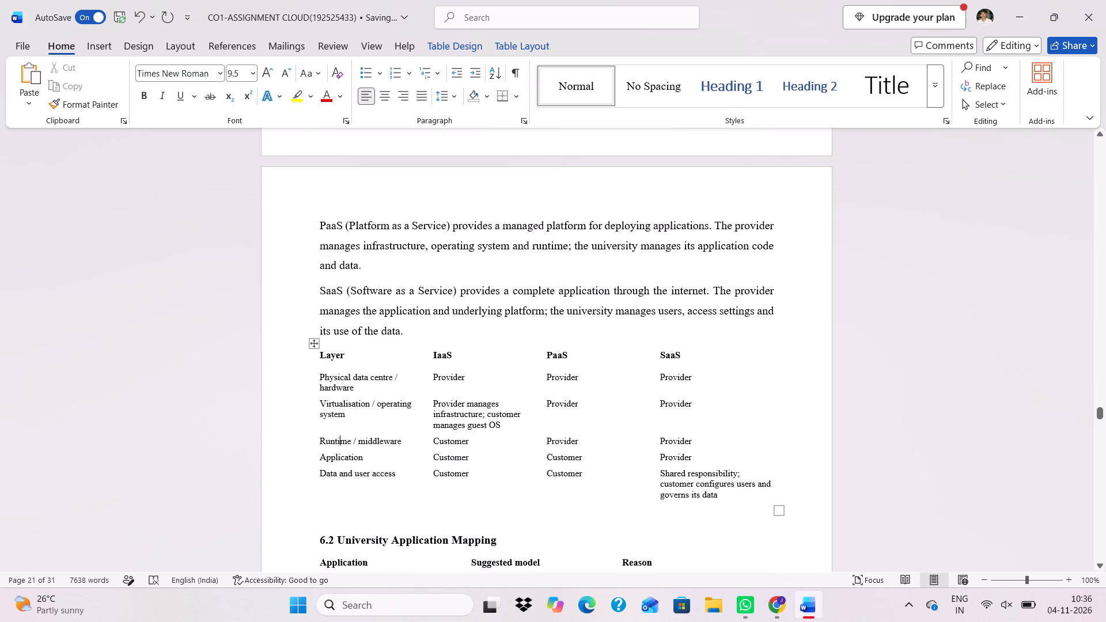
pyautogui.click(314, 346)
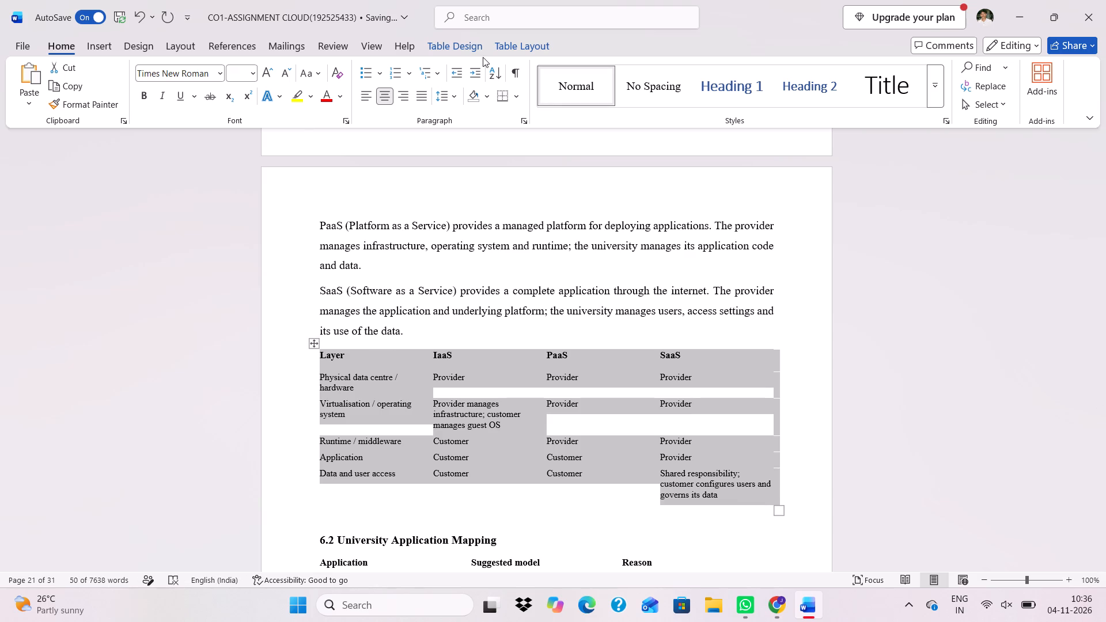
pyautogui.click(452, 44)
pyautogui.click(363, 81)
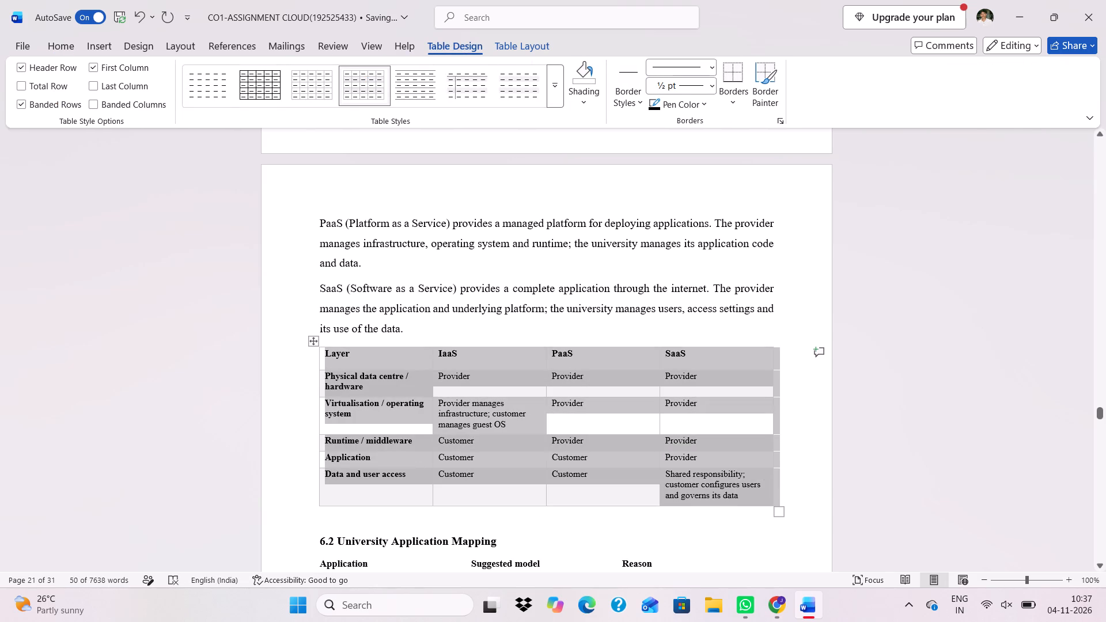
# Apply the same light grey bordered, banded-row table style to the 6.2 University Application Mapping table.
pyautogui.scroll(-1, 296, 430)
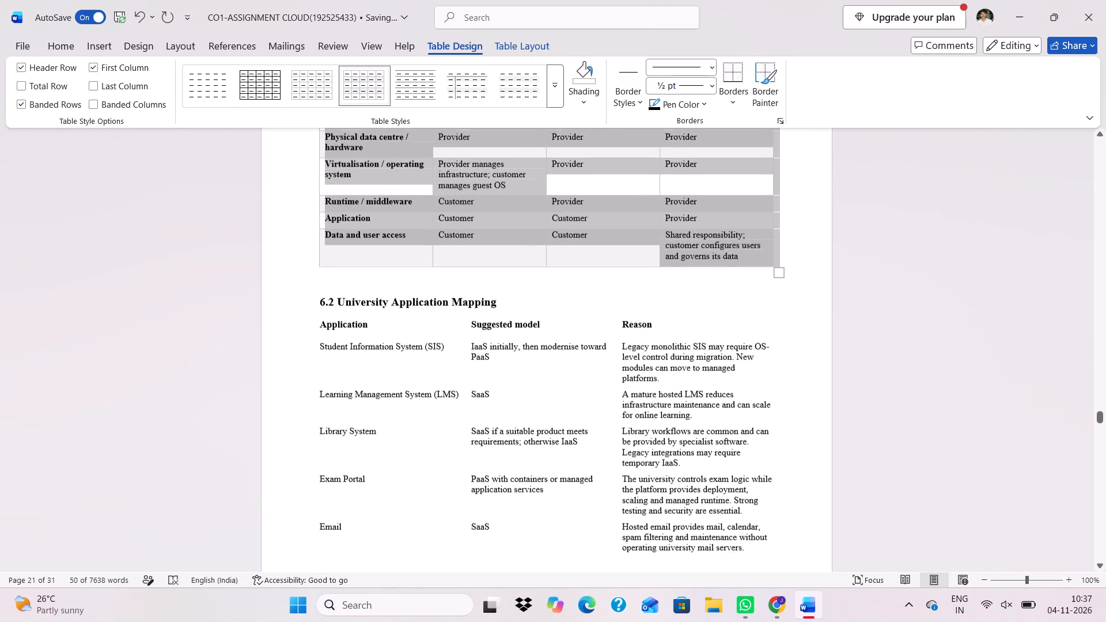
pyautogui.click(356, 315)
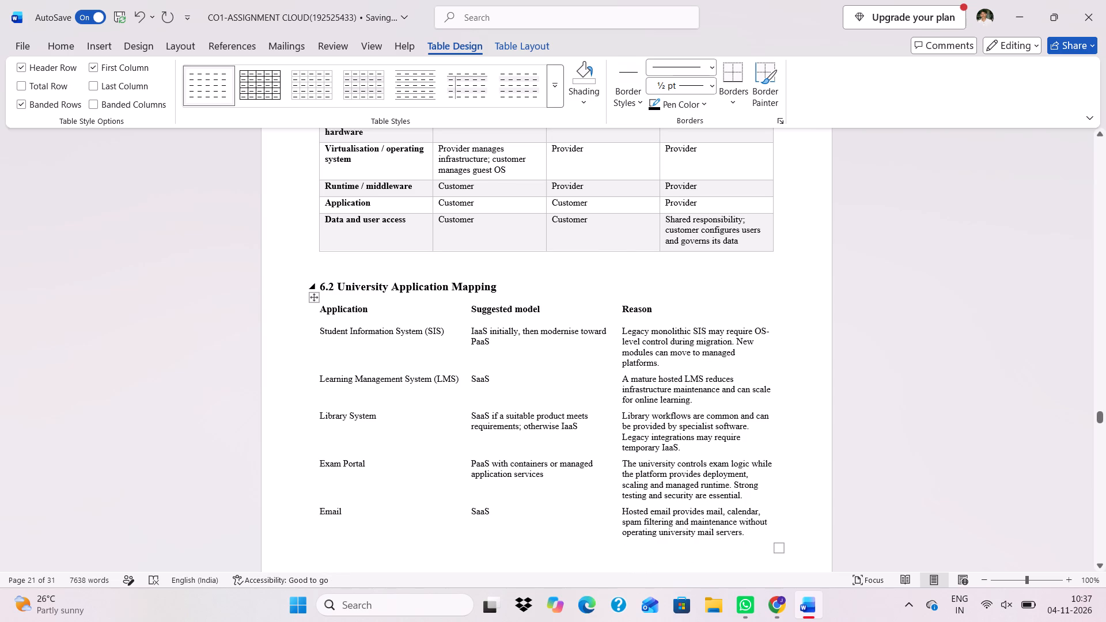
pyautogui.click(314, 298)
pyautogui.click(375, 77)
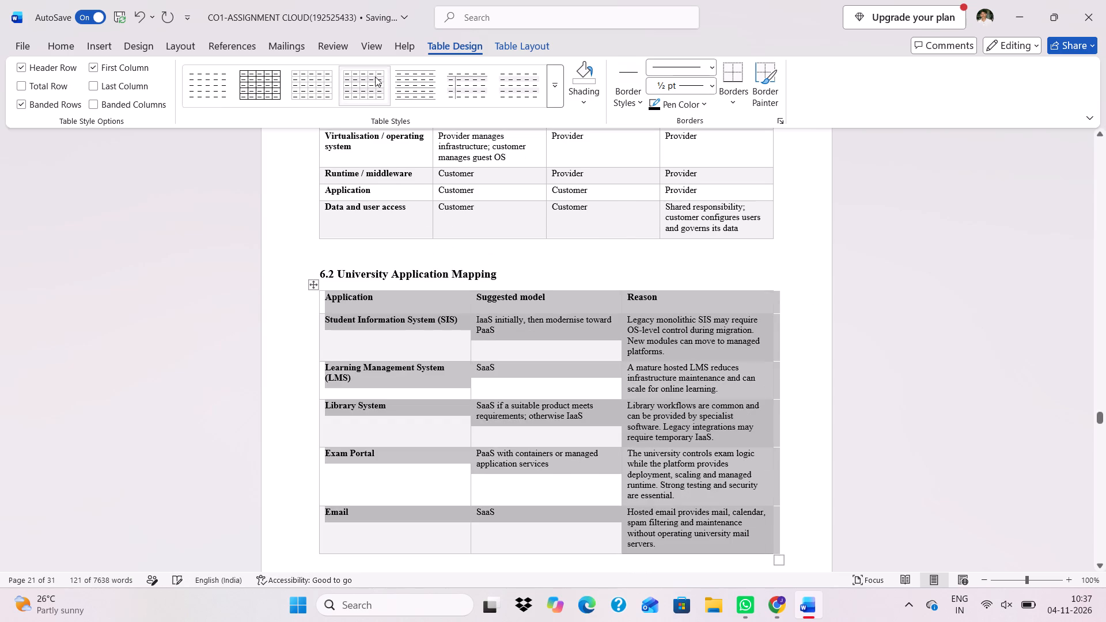
pyautogui.click(289, 368)
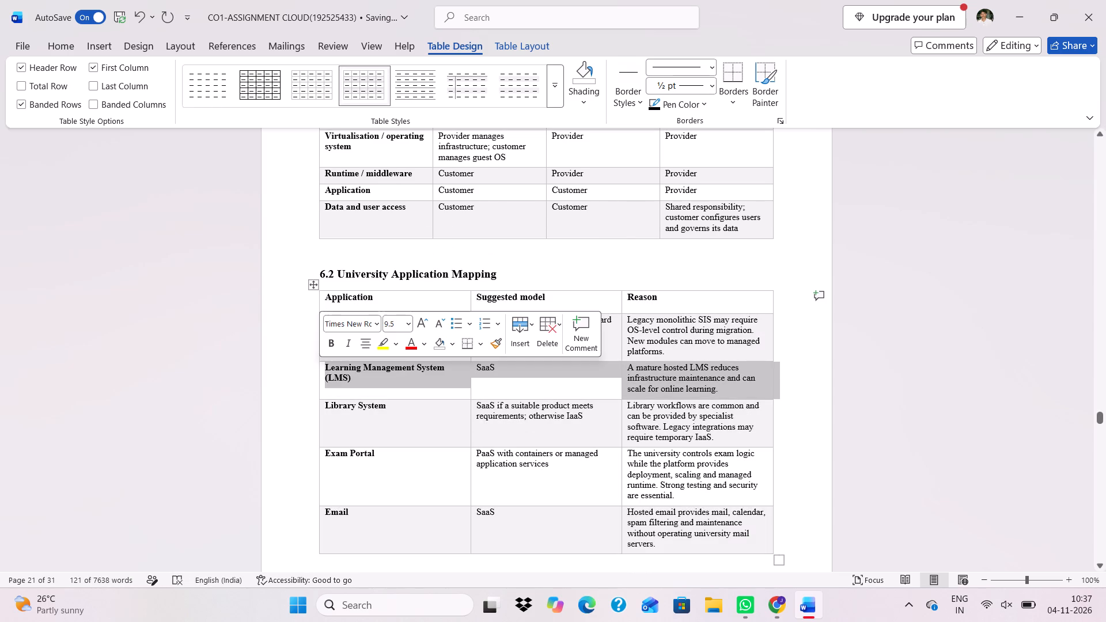
# Insert empty lines above the 6.3 Model Comparison heading so the heading and its table start on the next page.
pyautogui.scroll(-1, 289, 368)
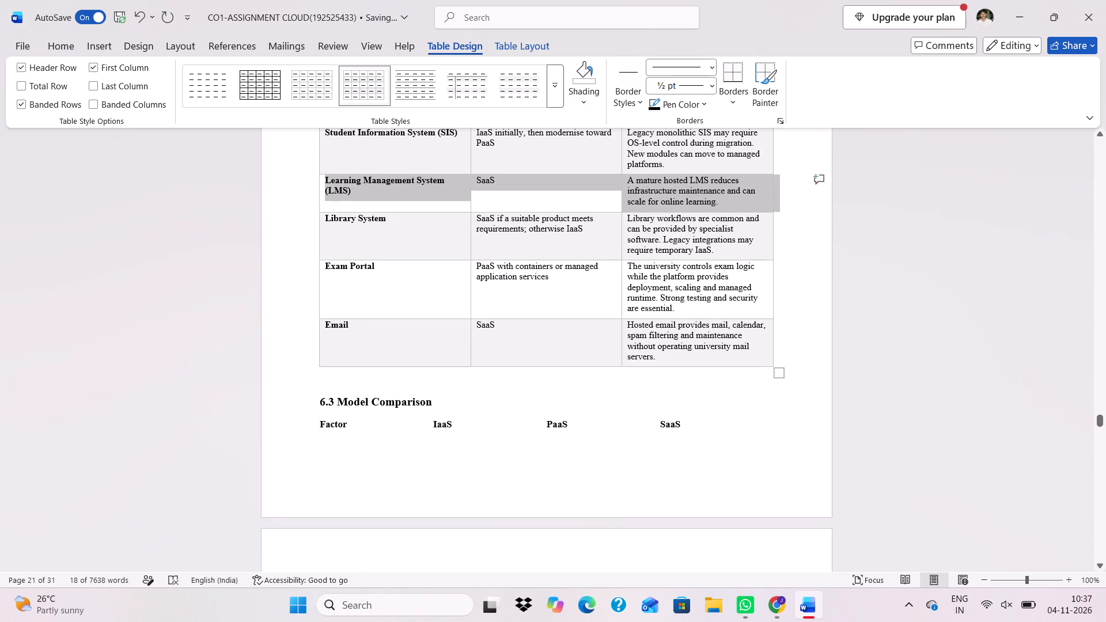
pyautogui.click(317, 397)
pyautogui.click(320, 397)
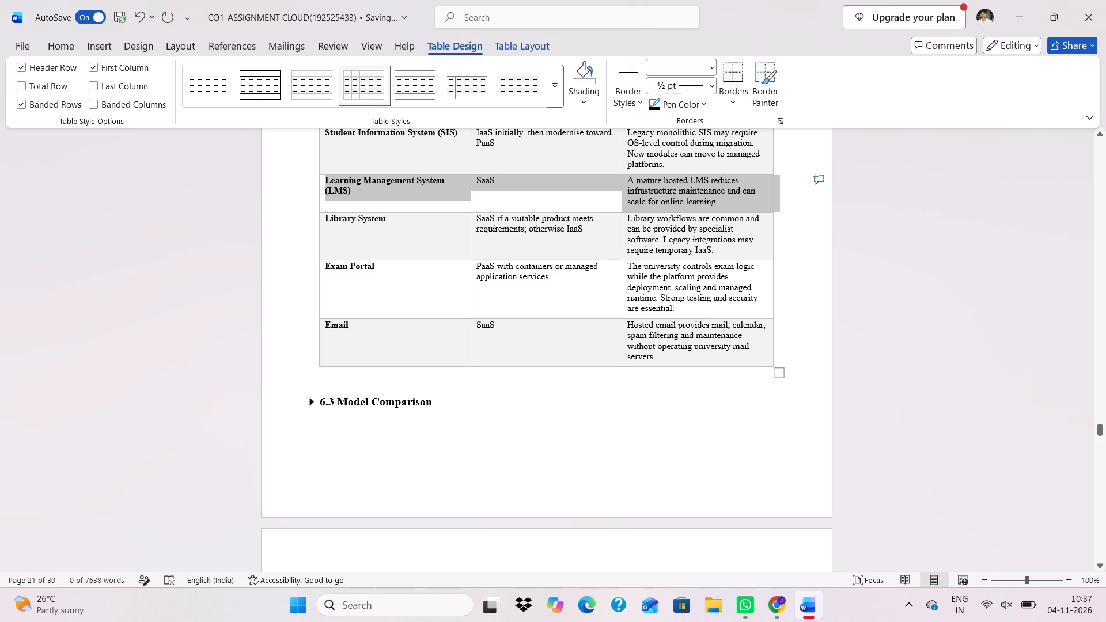
pyautogui.press('Return')
pyautogui.press('Return')
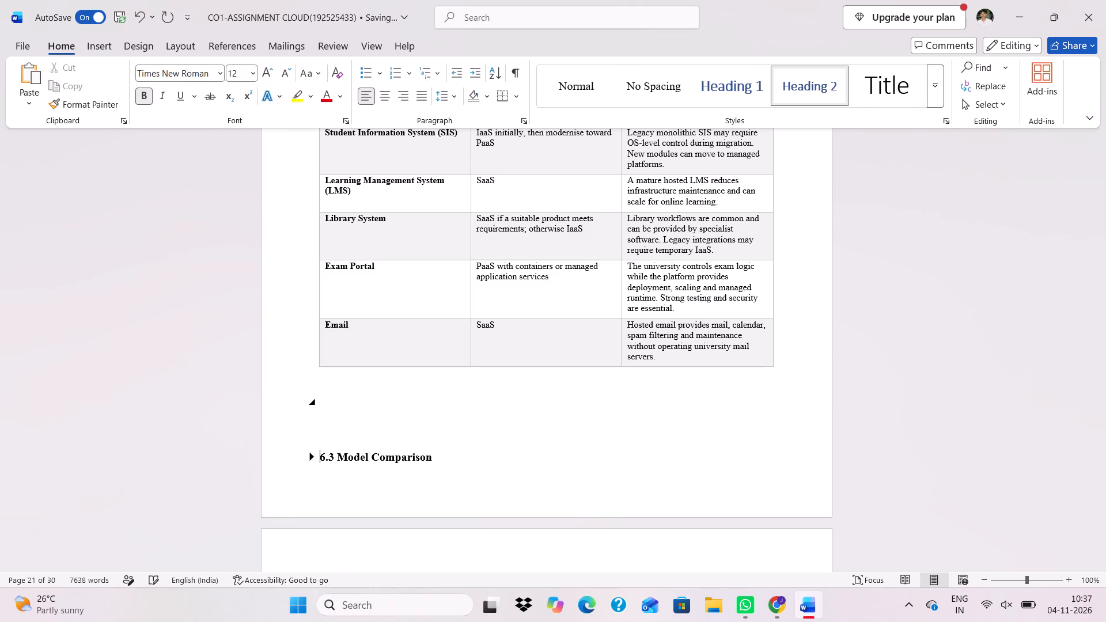
pyautogui.press('Return')
pyautogui.scroll(-1, 320, 397)
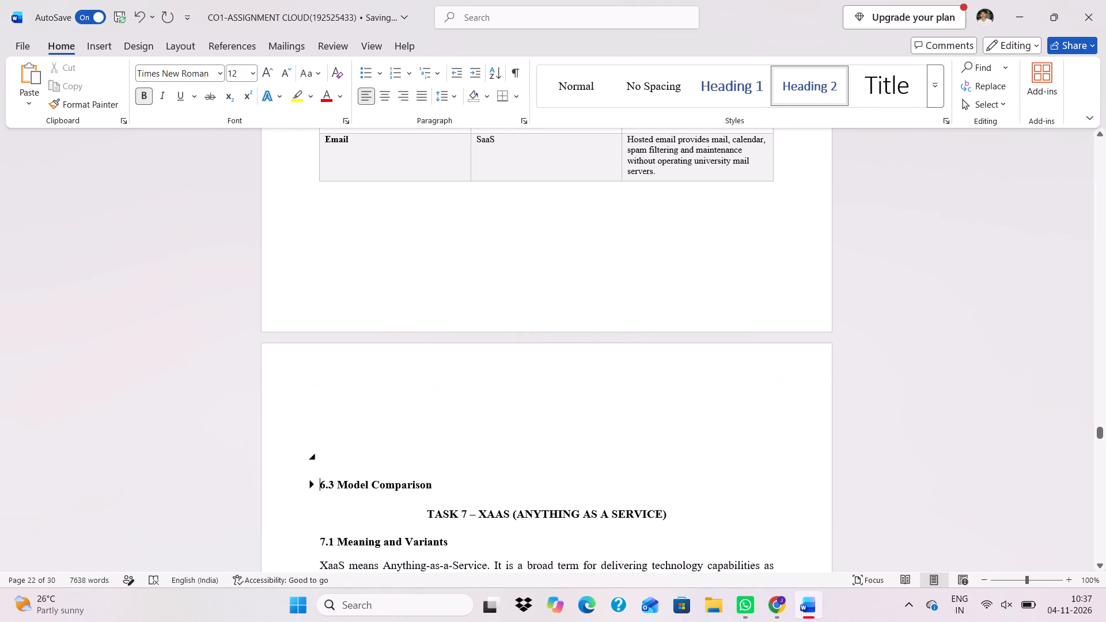
pyautogui.click(335, 443)
pyautogui.press('BackSpace')
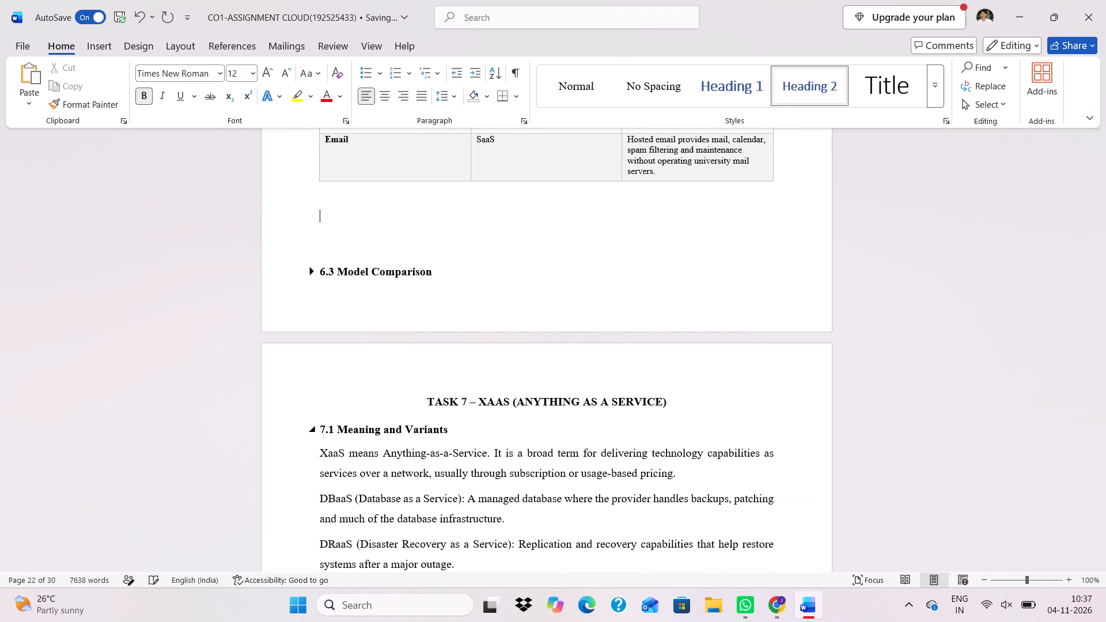
pyautogui.press('Return')
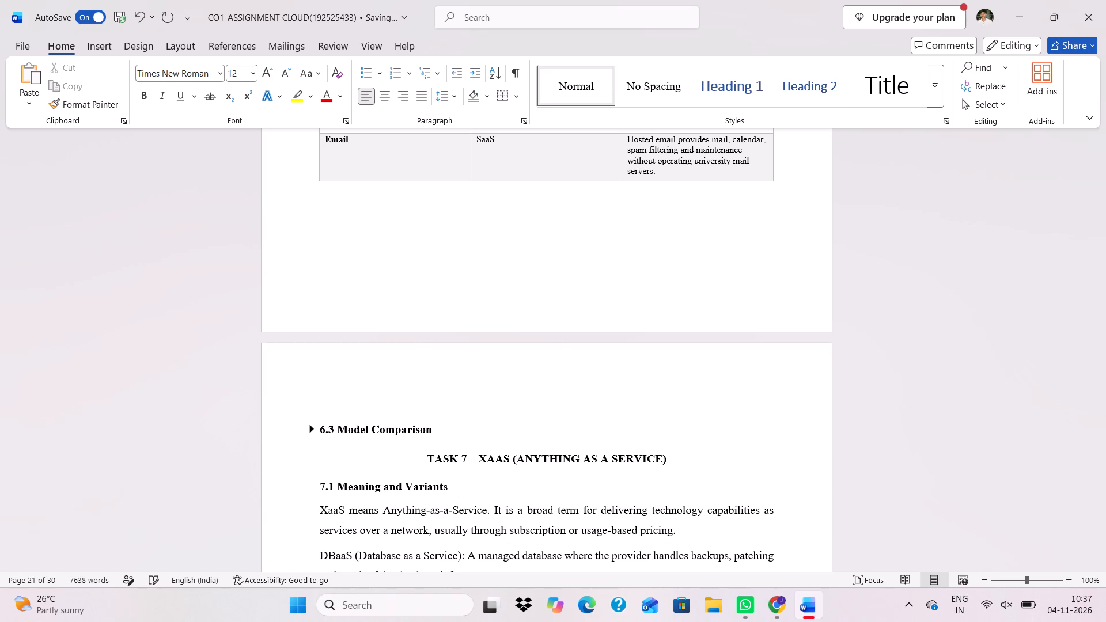
# Expand the collapsed 6.3 Model Comparison section and apply the same light grey bordered, banded-row style to its table.
pyautogui.click(312, 427)
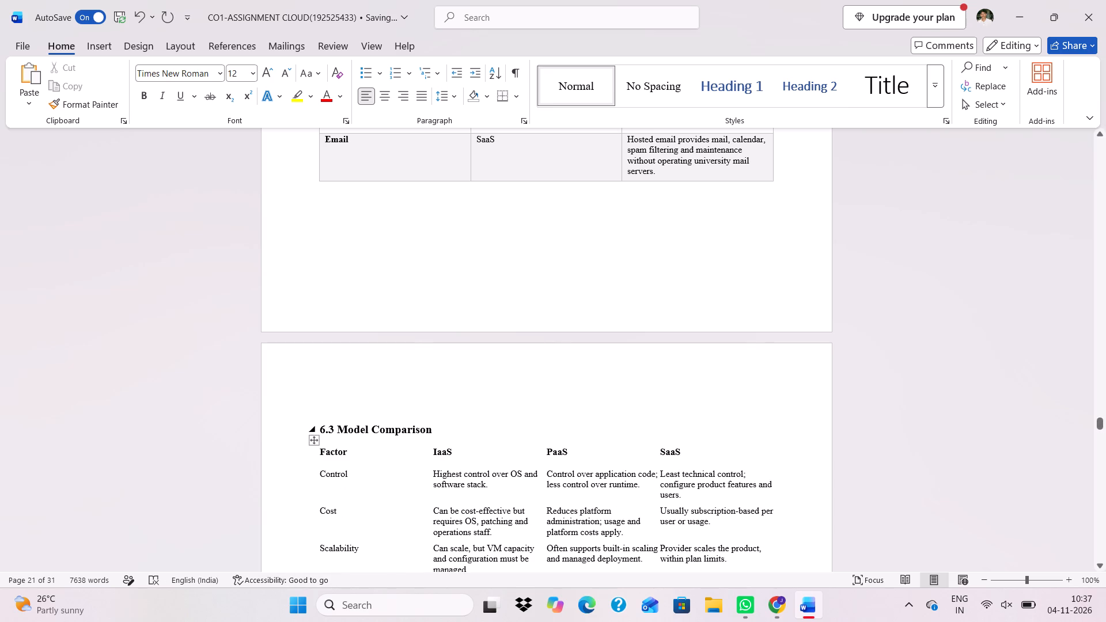
pyautogui.click(313, 439)
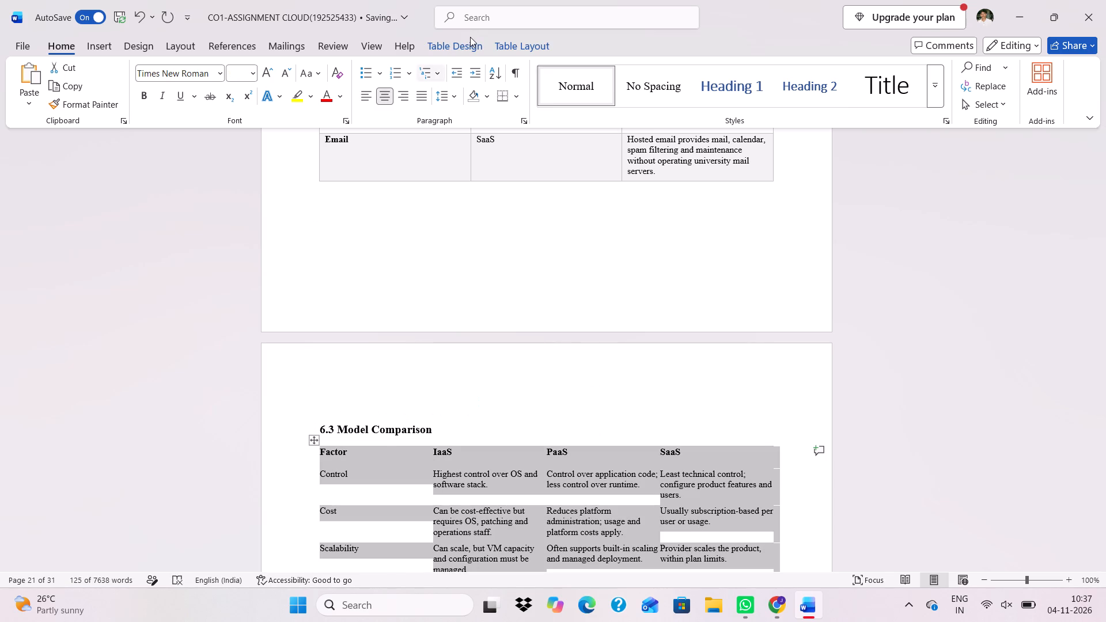
pyautogui.click(470, 37)
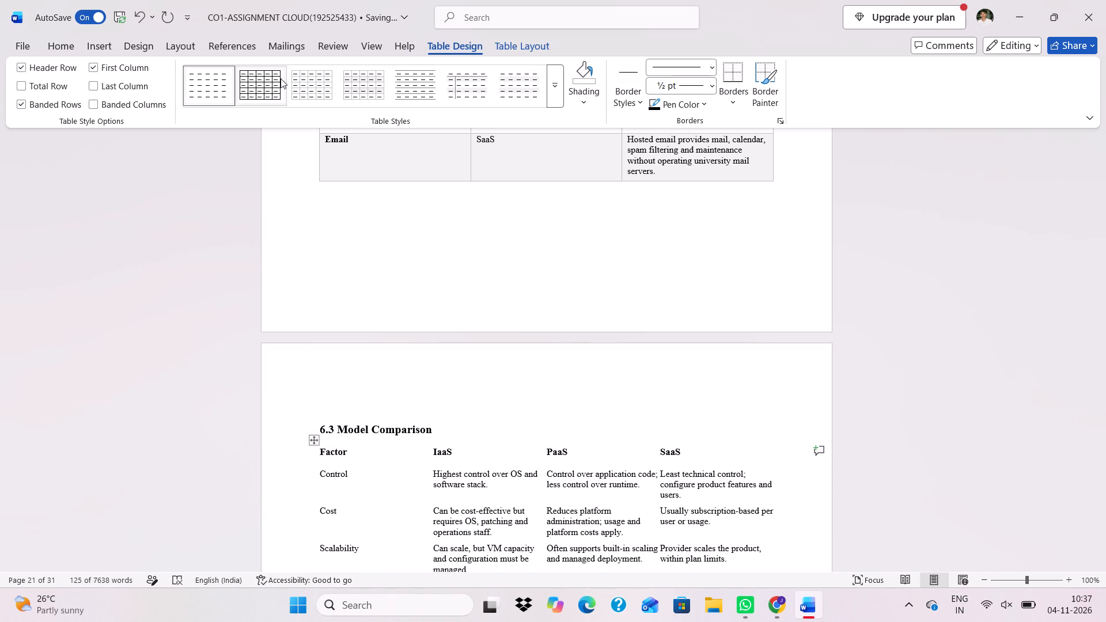
pyautogui.click(344, 83)
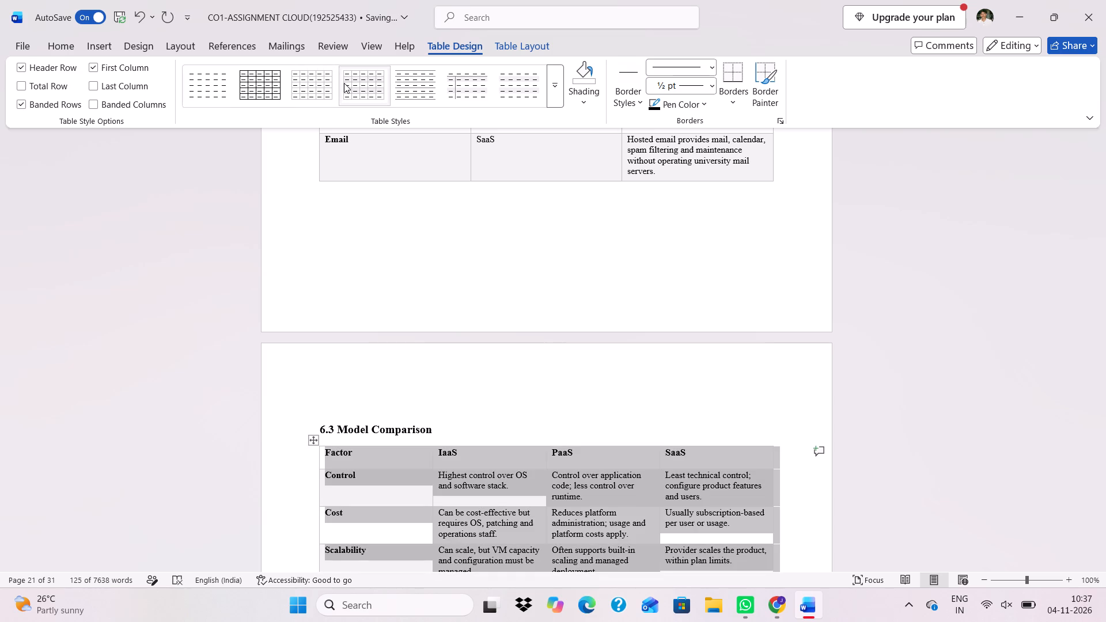
# Insert an empty line between the Provider examples paragraph and the TASK 7 – XAAS heading.
pyautogui.scroll(-1, 328, 219)
pyautogui.scroll(-1, 327, 352)
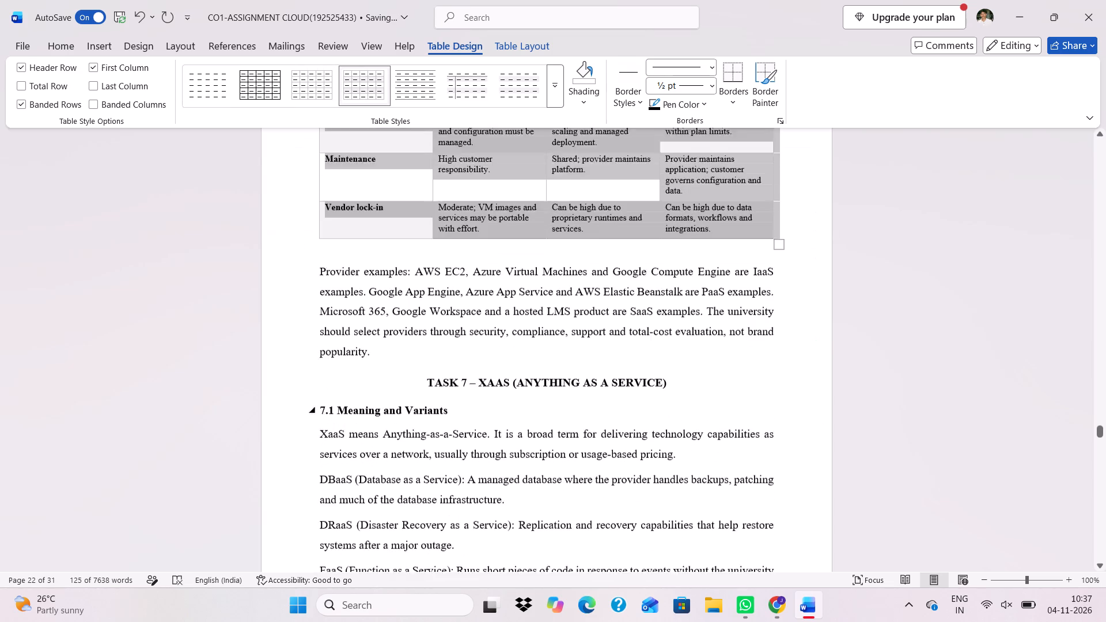
pyautogui.click(385, 290)
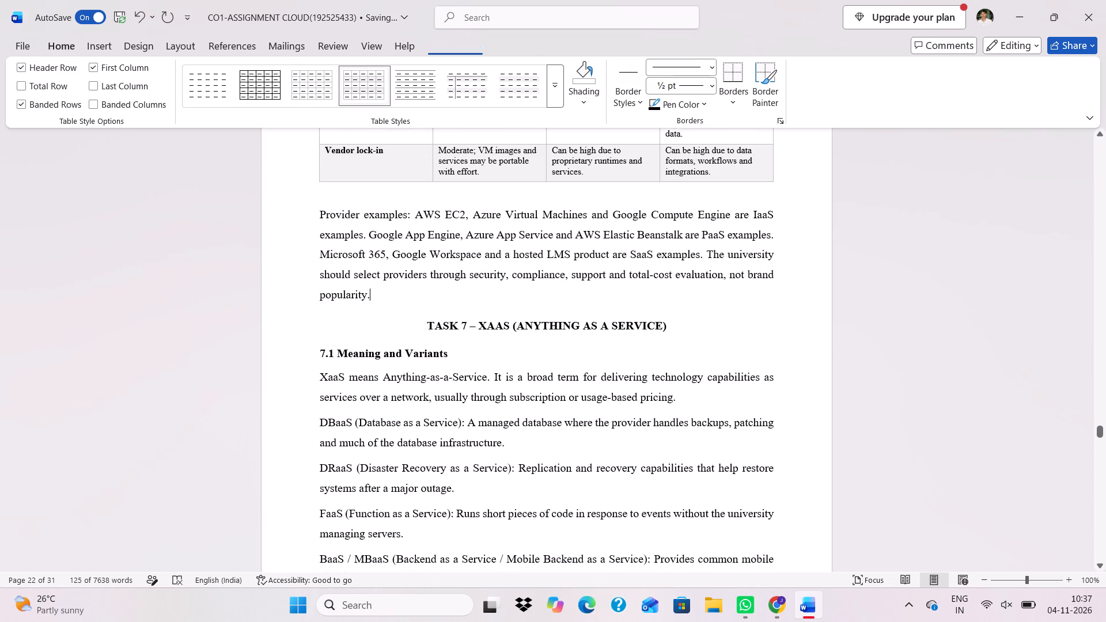
pyautogui.press('Return')
# Review the page layout of Task 7 and the start of Task 8, including the 8.1 architecture diagram and its page break.
pyautogui.scroll(-2, 385, 290)
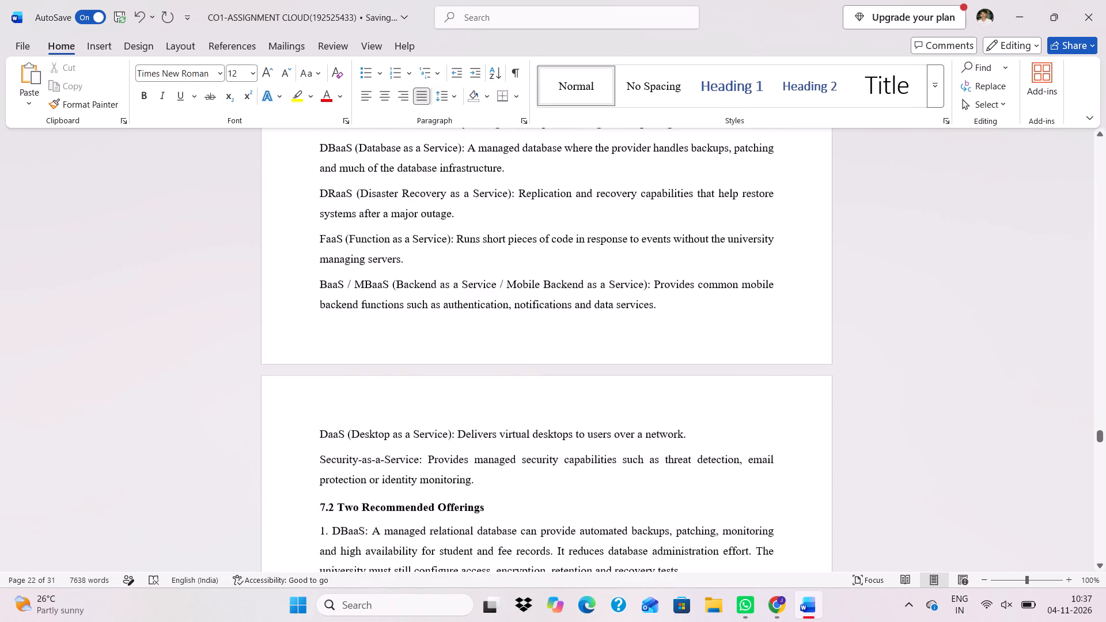
pyautogui.scroll(-2, 385, 290)
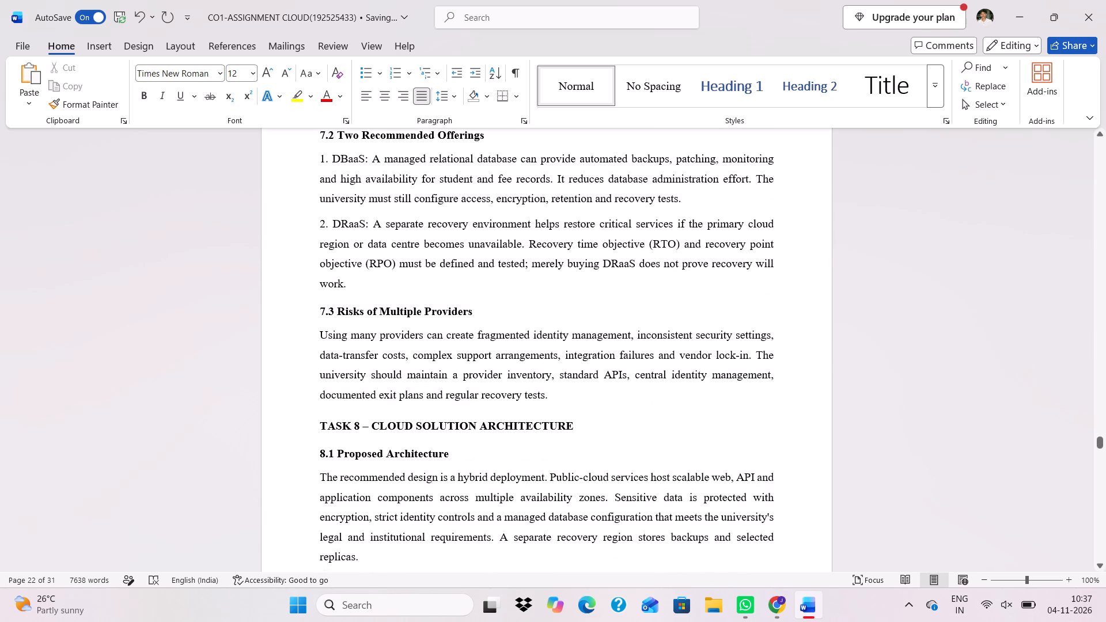
pyautogui.scroll(-2, 385, 290)
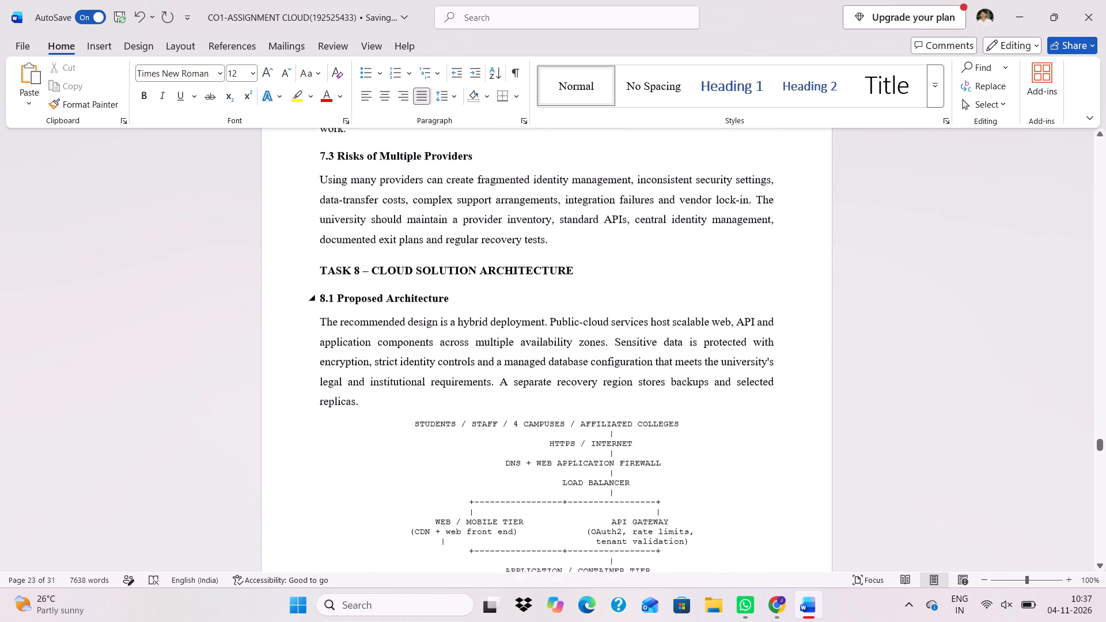
pyautogui.scroll(-1, 385, 290)
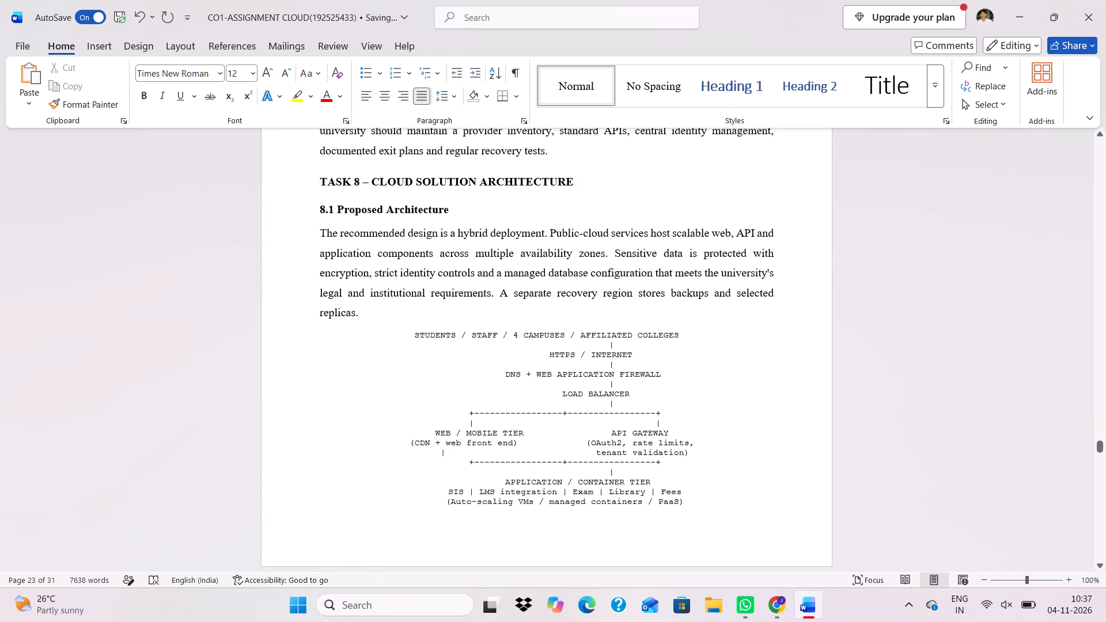
pyautogui.scroll(-3, 419, 319)
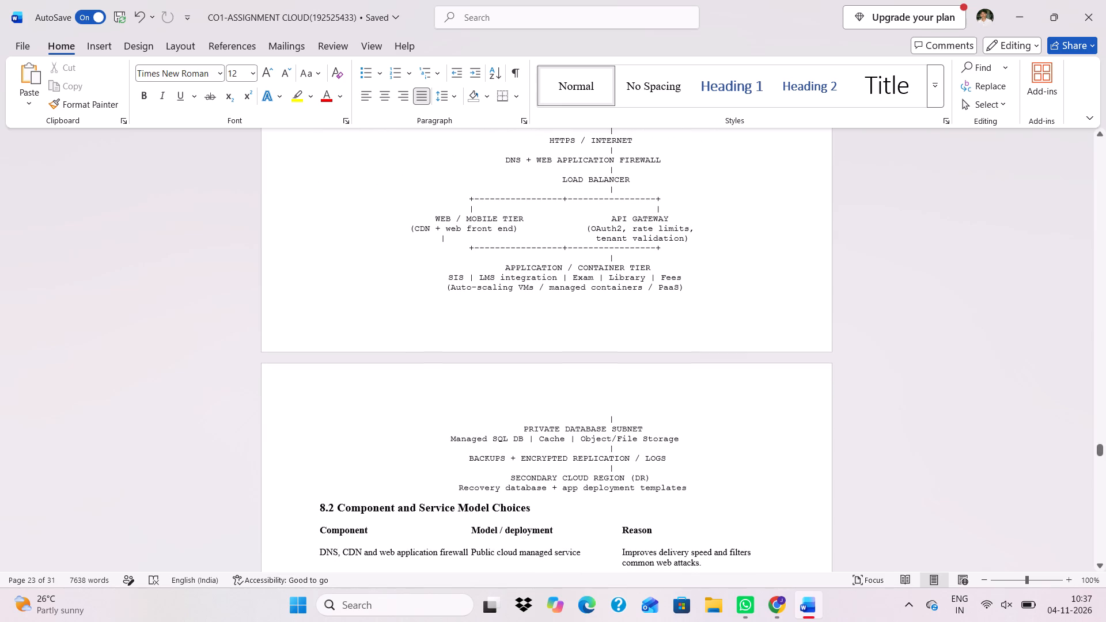
pyautogui.scroll(-3, 419, 319)
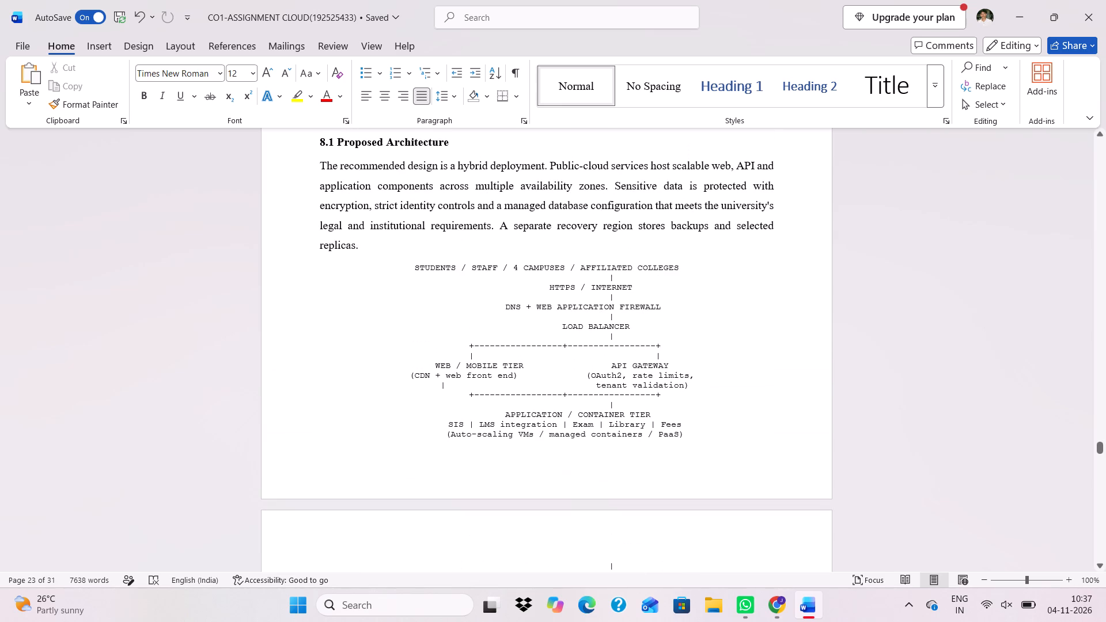
pyautogui.scroll(-1, 419, 319)
# In the 8.1 architecture diagram, insert seven spaces before "(OAuth2, rate limits," and six before "API GATEWAY" to shift them right.
pyautogui.scroll(1, 419, 319)
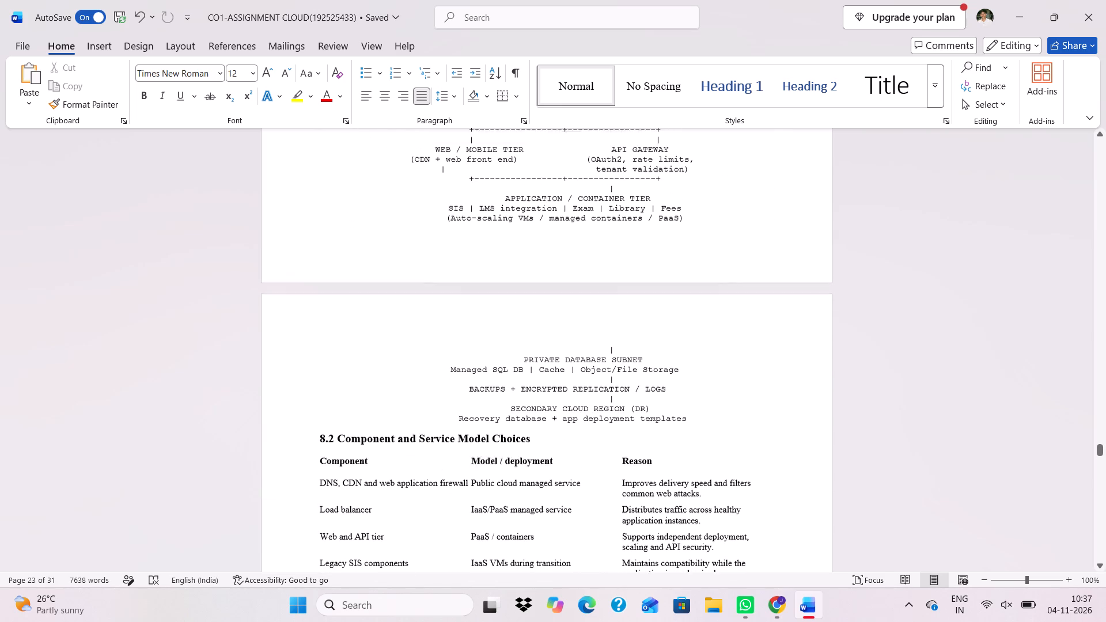
pyautogui.scroll(1, 419, 319)
pyautogui.click(586, 309)
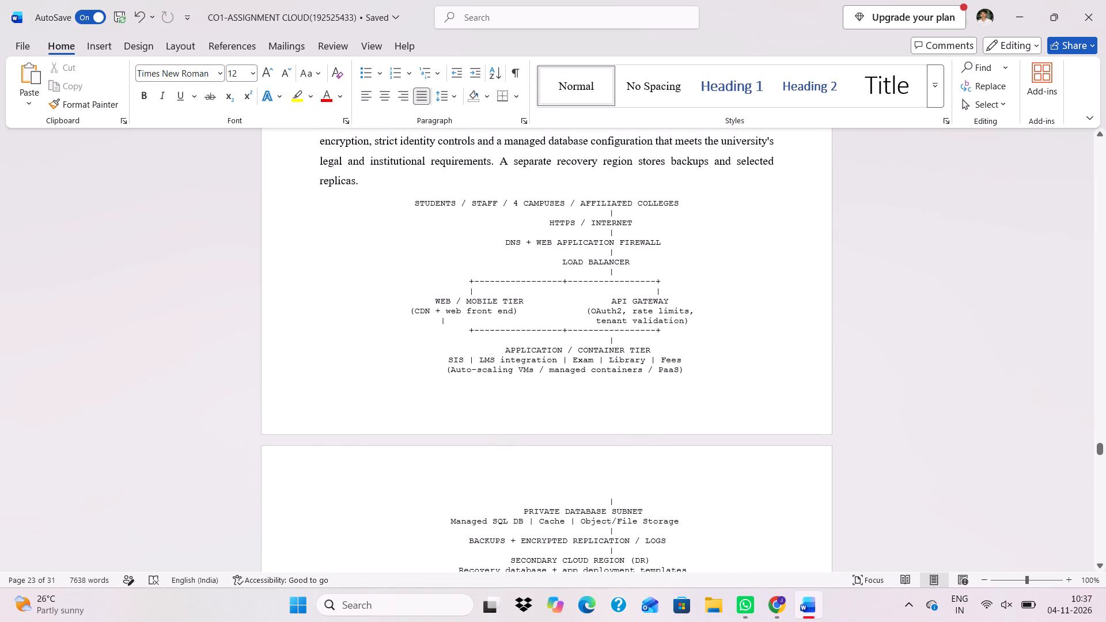
pyautogui.press('space')
pyautogui.press('space')
pyautogui.press('space')
pyautogui.press('space')
pyautogui.press('space')
pyautogui.press('space')
pyautogui.press('space')
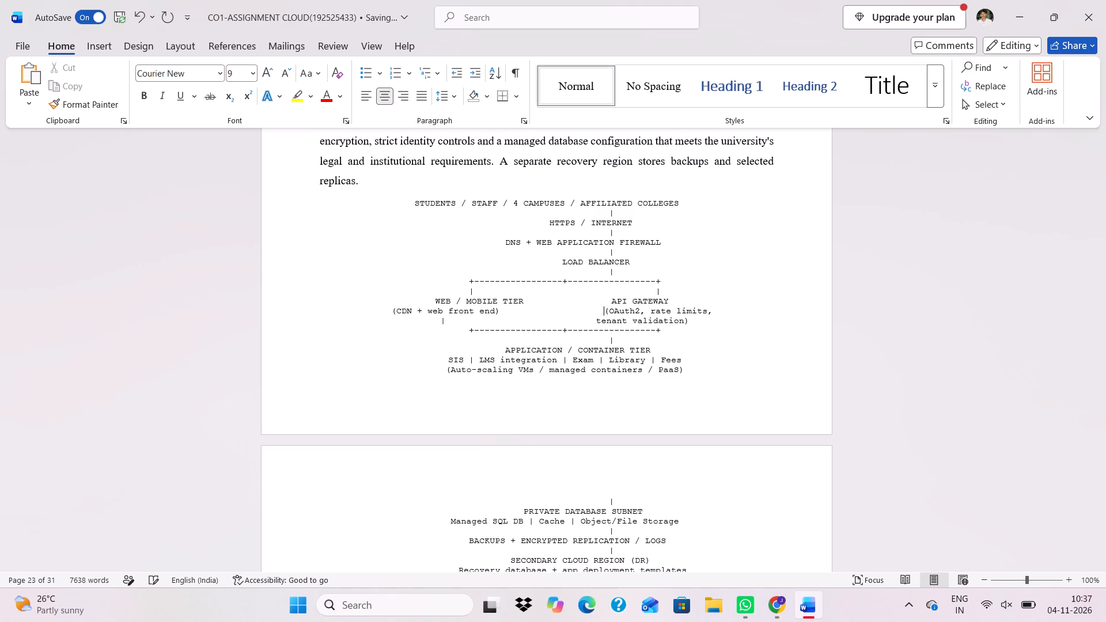
pyautogui.click(609, 298)
pyautogui.press('space')
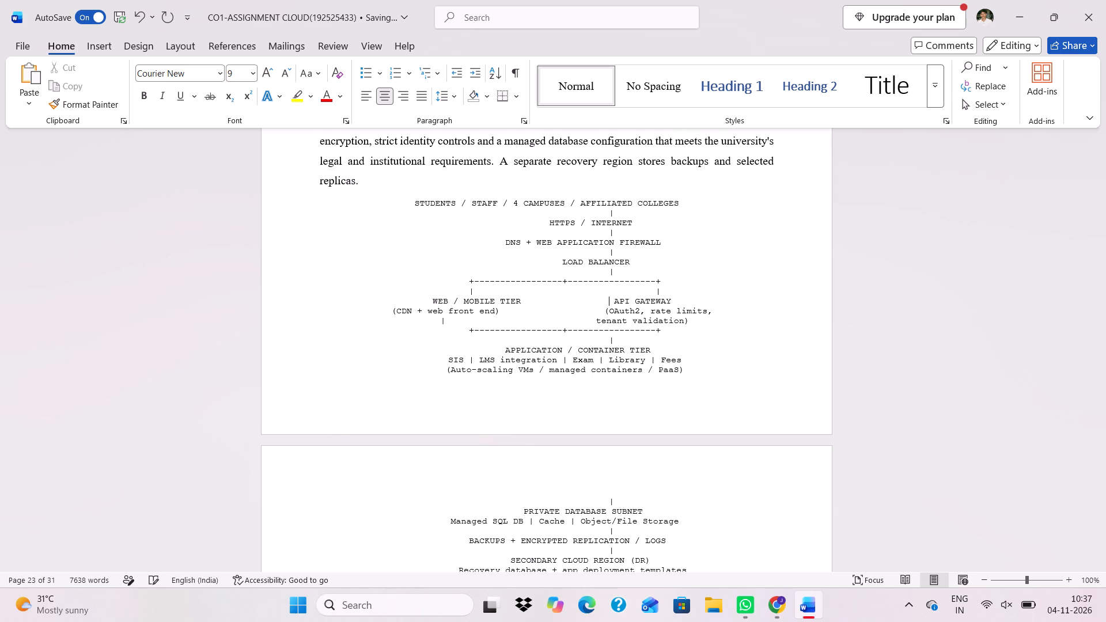
pyautogui.press('space')
pyautogui.press('space')
pyautogui.press('space')
pyautogui.press('space')
pyautogui.press('space')
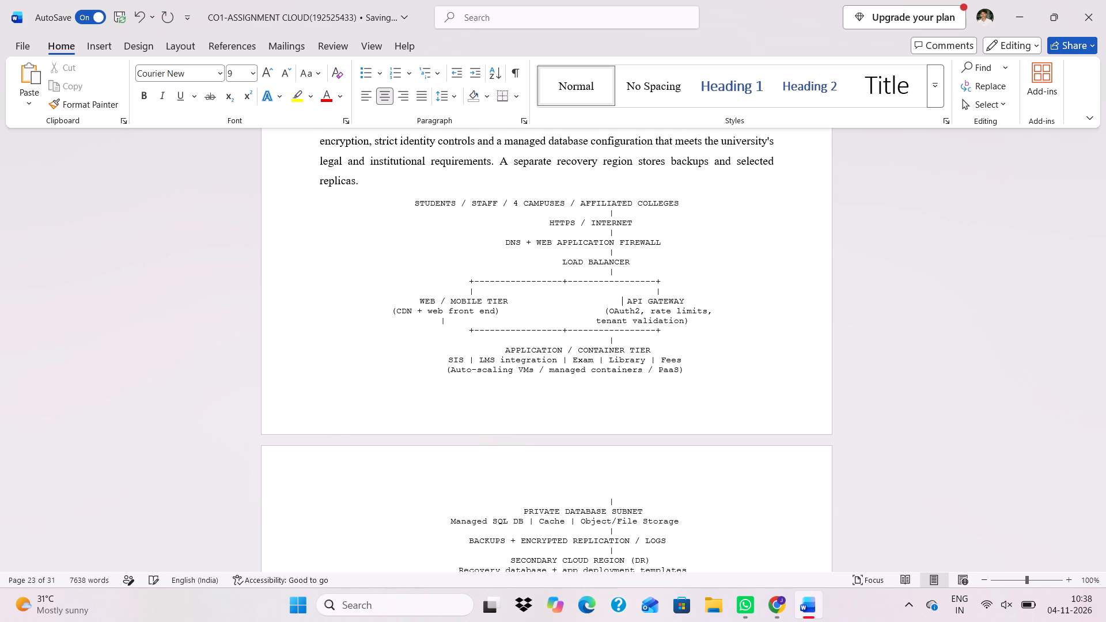
# Insert 13 spaces before "tenant validation)" and four more before "(OAuth2, rate limits," to align the API GATEWAY text lines.
pyautogui.click(590, 320)
pyautogui.press('space')
pyautogui.press('space')
pyautogui.press('space')
pyautogui.press('space')
pyautogui.press('space')
pyautogui.press('space')
pyautogui.press('space')
pyautogui.press('space')
pyautogui.press('space')
pyautogui.press('space')
pyautogui.press('space')
pyautogui.press('space')
pyautogui.press('space')
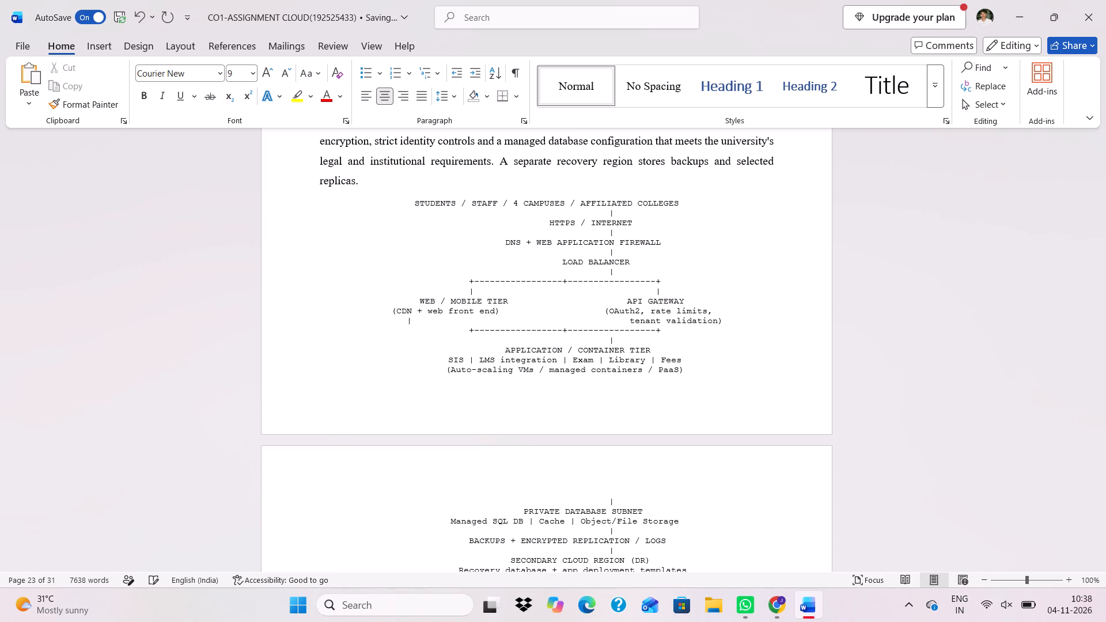
pyautogui.click(600, 310)
pyautogui.press('space')
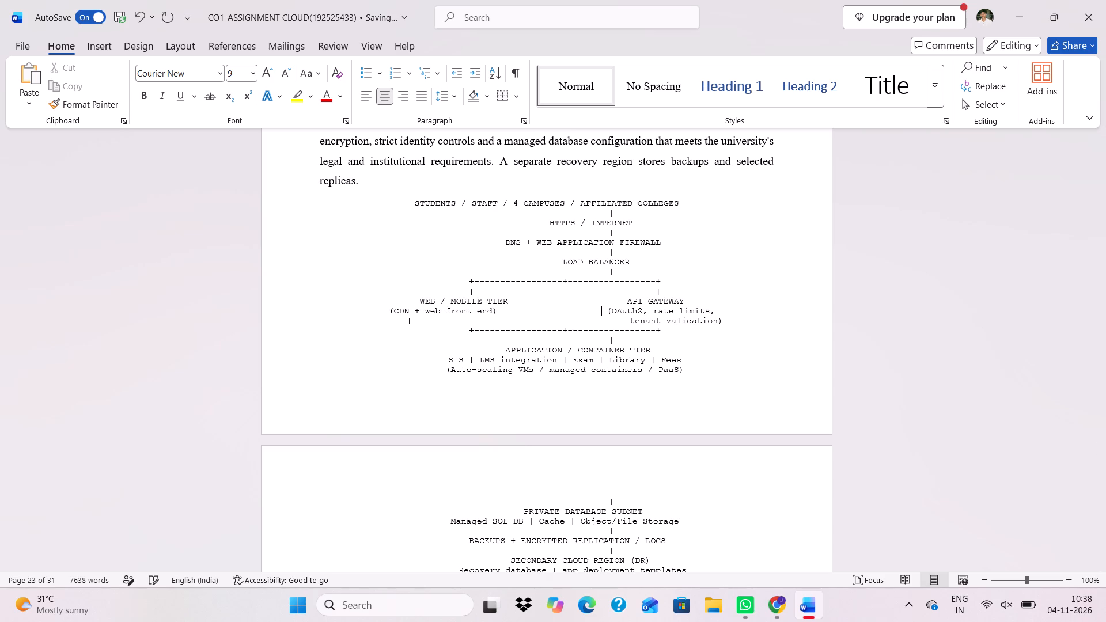
pyautogui.press('space')
pyautogui.press('space')
pyautogui.press('space')
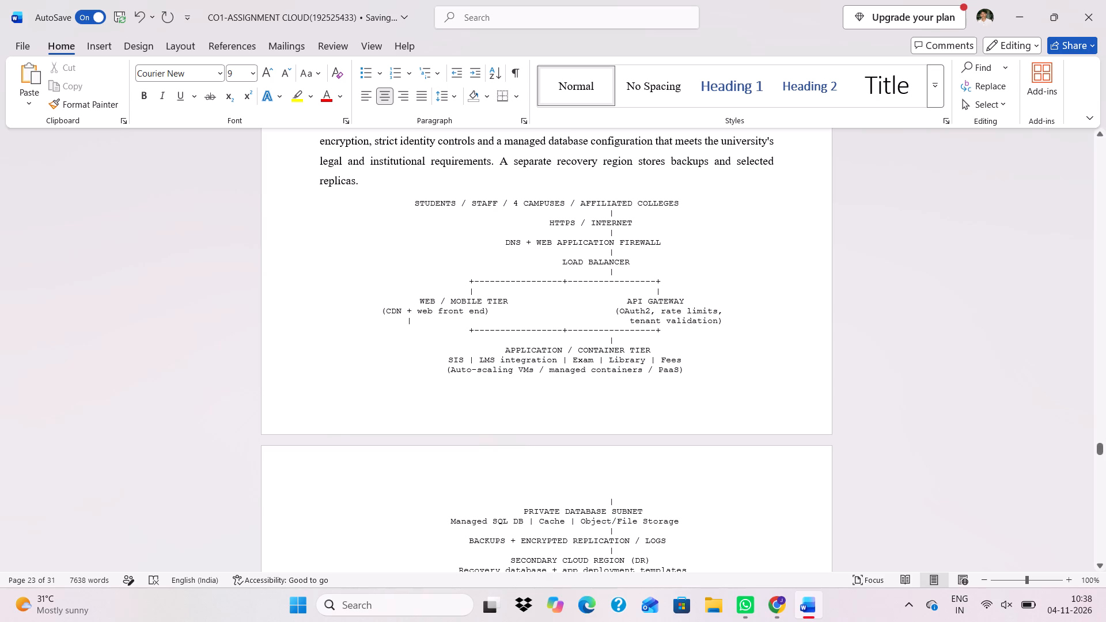
# Insert 19 spaces before the vertical connector above APPLICATION / CONTAINER TIER to move it under the API gateway branch.
pyautogui.click(606, 338)
pyautogui.press('space')
pyautogui.press('space')
pyautogui.press('space')
pyautogui.press('space')
pyautogui.press('space')
pyautogui.press('space')
pyautogui.press('space')
pyautogui.press('space')
pyautogui.press('space')
pyautogui.press('space')
pyautogui.press('space')
pyautogui.press('space')
pyautogui.press('space')
pyautogui.press('space')
pyautogui.press('space')
pyautogui.press('space')
pyautogui.press('space')
pyautogui.press('space')
pyautogui.press('space')
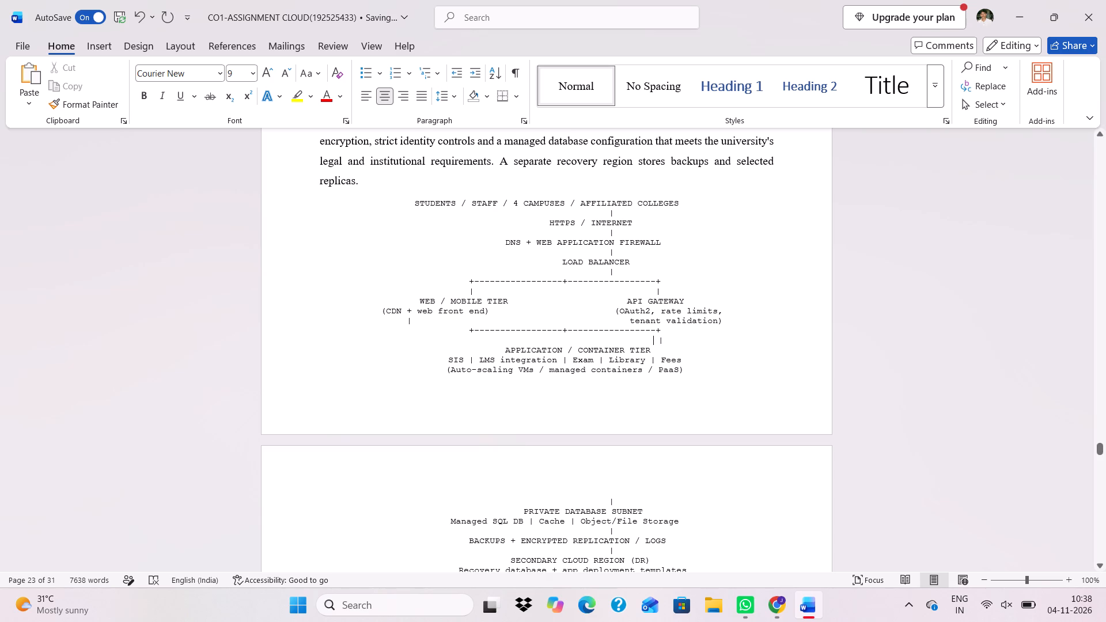
# Insert 18 spaces before APPLICATION / CONTAINER TIER to shift the label right towards its connector.
pyautogui.click(495, 348)
pyautogui.press('space')
pyautogui.press('space')
pyautogui.press('space')
pyautogui.press('space')
pyautogui.press('space')
pyautogui.press('space')
pyautogui.press('space')
pyautogui.press('space')
pyautogui.press('space')
pyautogui.press('space')
pyautogui.press('space')
pyautogui.press('space')
pyautogui.press('space')
pyautogui.press('space')
pyautogui.press('space')
pyautogui.press('space')
pyautogui.press('space')
pyautogui.press('space')
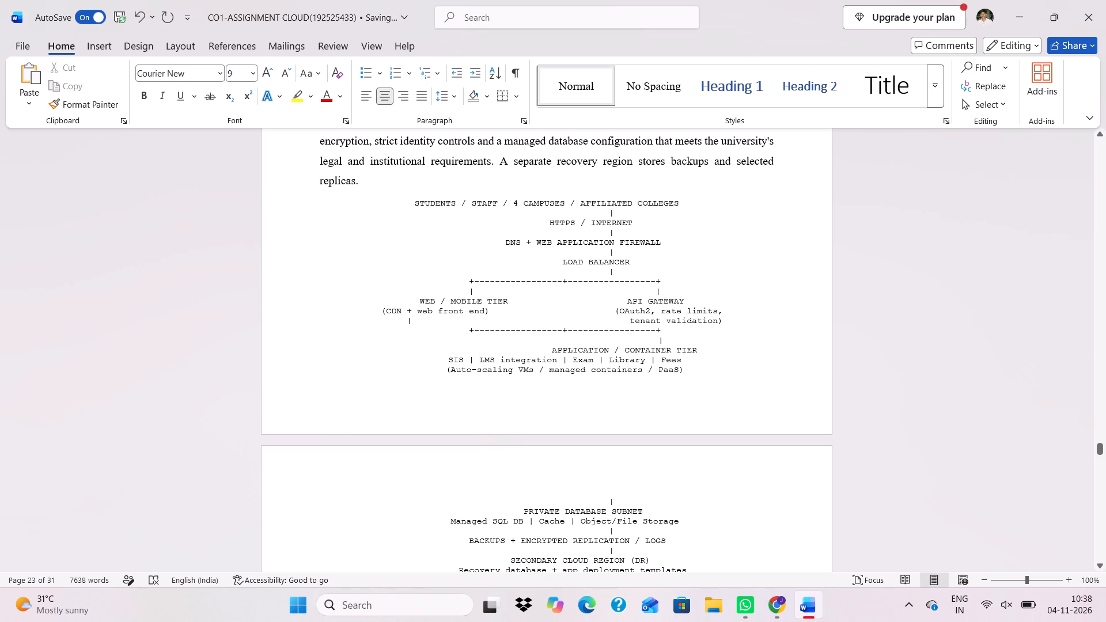
# Apply the light grid table style with banded rows and bold first column to the 8.2 Component and Service Model Choices table.
pyautogui.scroll(-1, 487, 421)
pyautogui.scroll(-1, 531, 407)
pyautogui.click(312, 167)
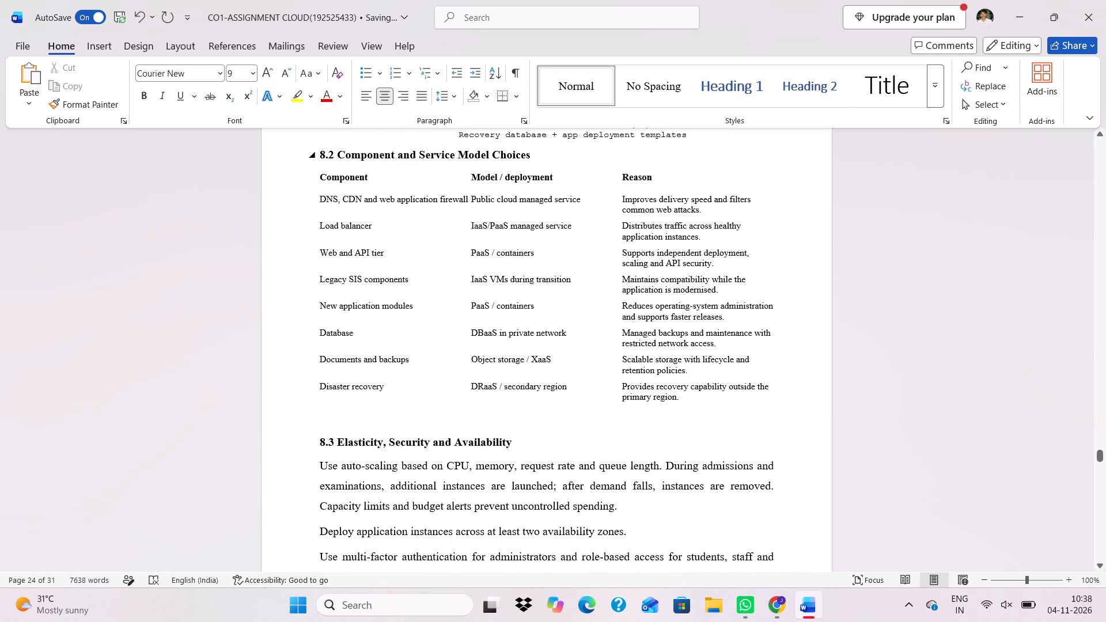
pyautogui.click(331, 180)
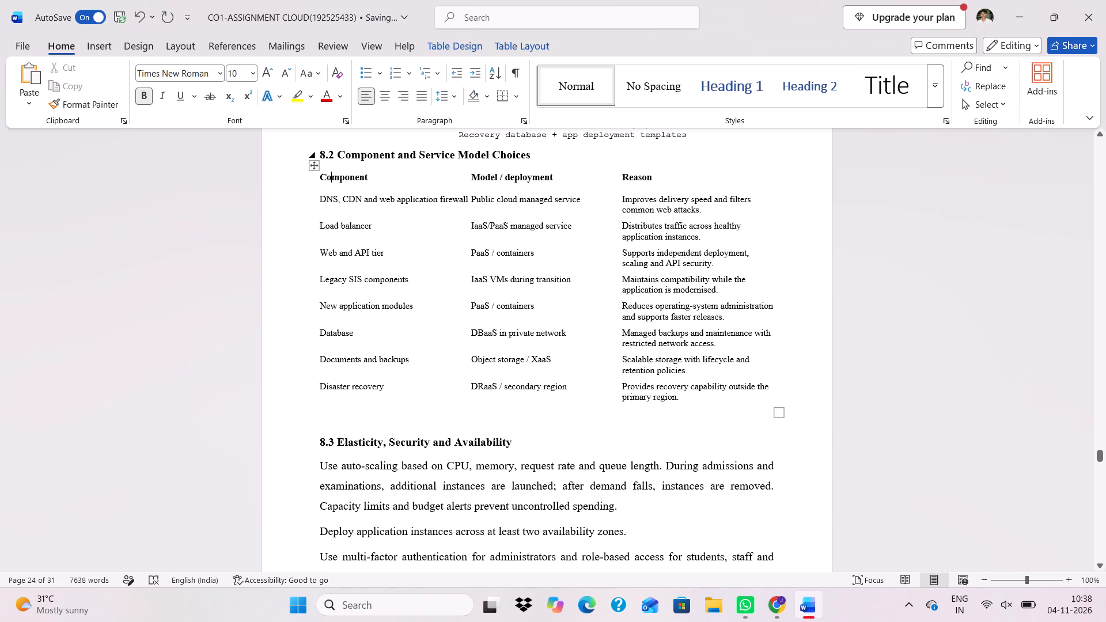
pyautogui.click(309, 165)
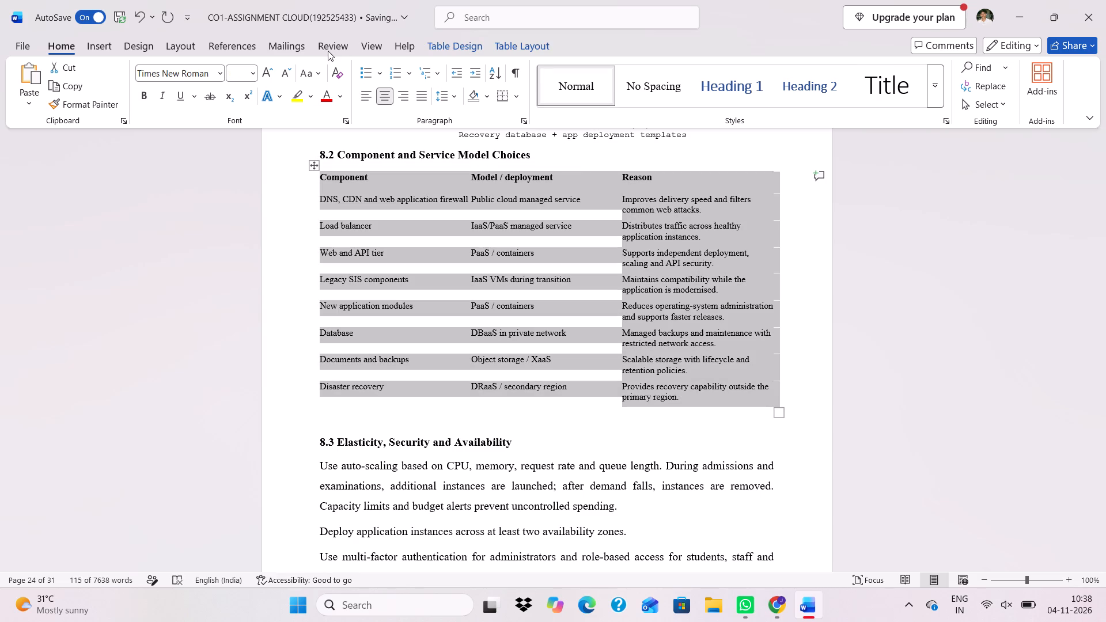
pyautogui.click(444, 40)
pyautogui.click(363, 71)
# Add a blank line after the 99.9% availability paragraph, before the TASK 9 heading.
pyautogui.scroll(-3, 412, 307)
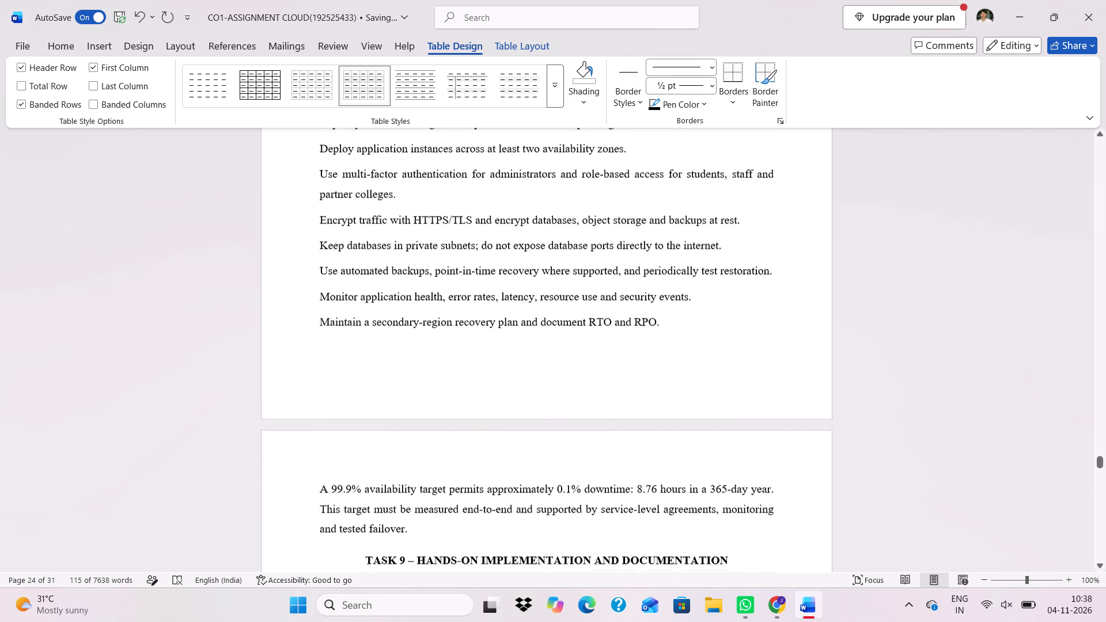
pyautogui.scroll(-2, 388, 296)
pyautogui.click(423, 262)
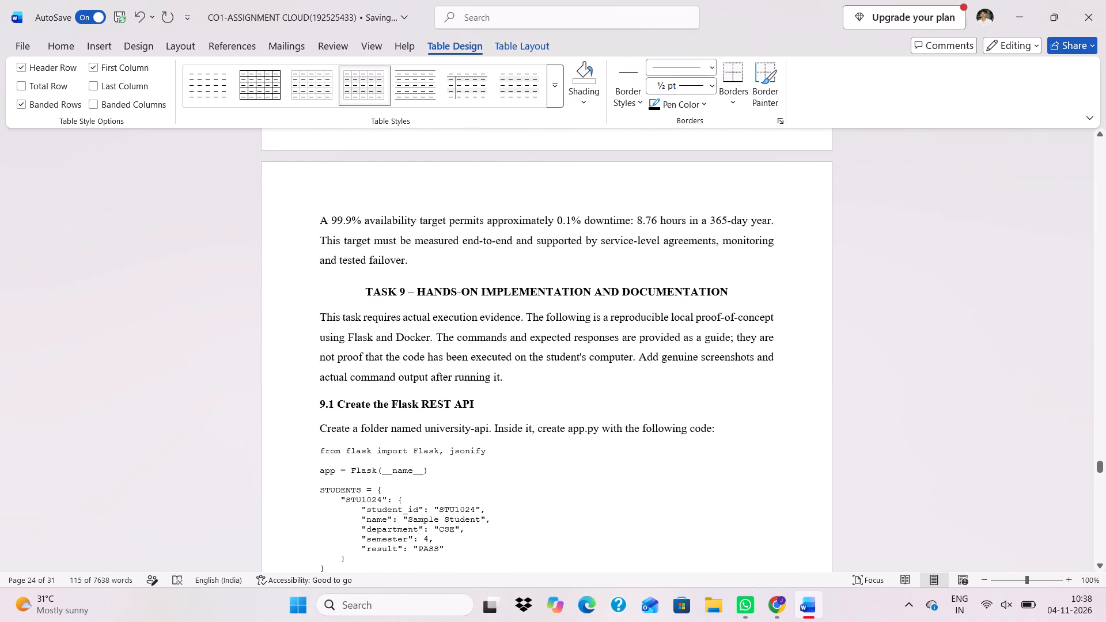
pyautogui.press('Return')
# Apply the same light banded grid style to the 10.1 Comparison of Three Options table.
pyautogui.scroll(-1, 423, 262)
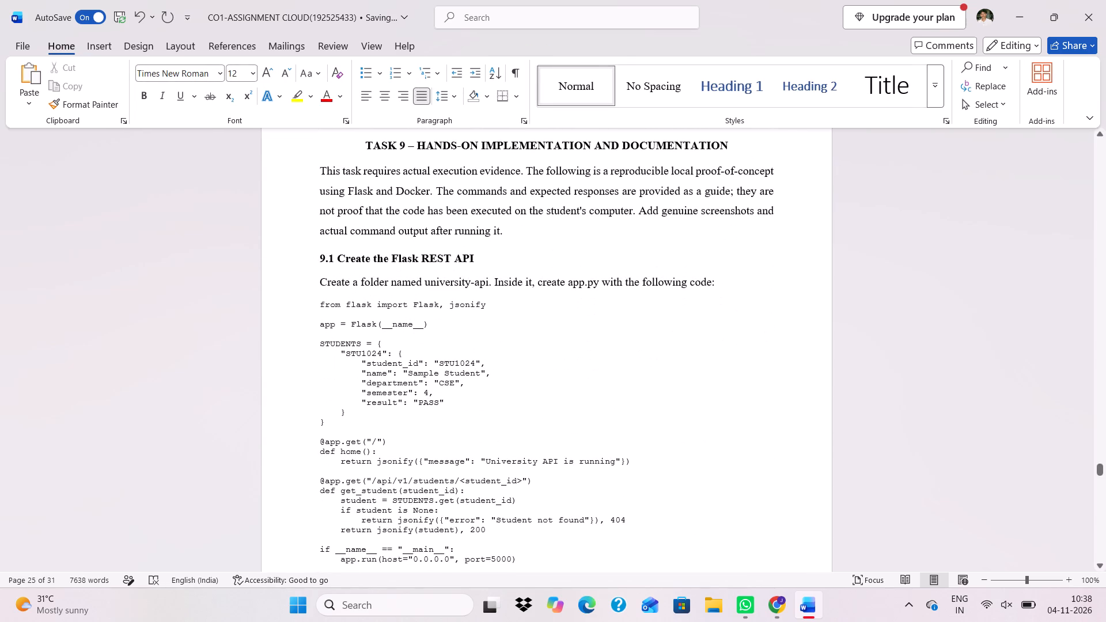
pyautogui.scroll(-3, 370, 317)
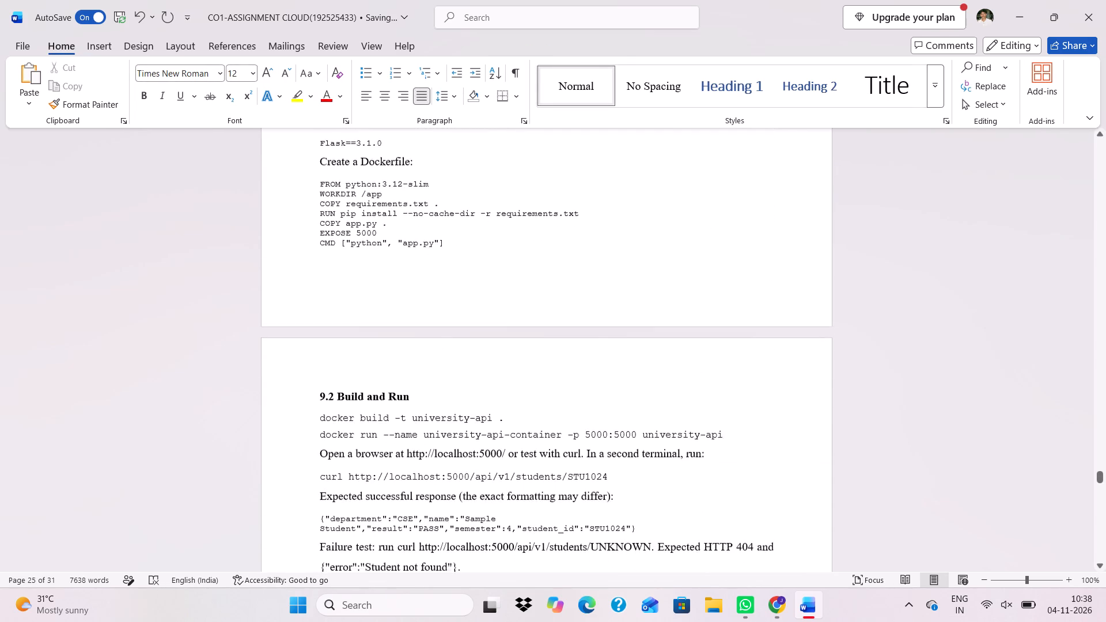
pyautogui.scroll(-3, 370, 317)
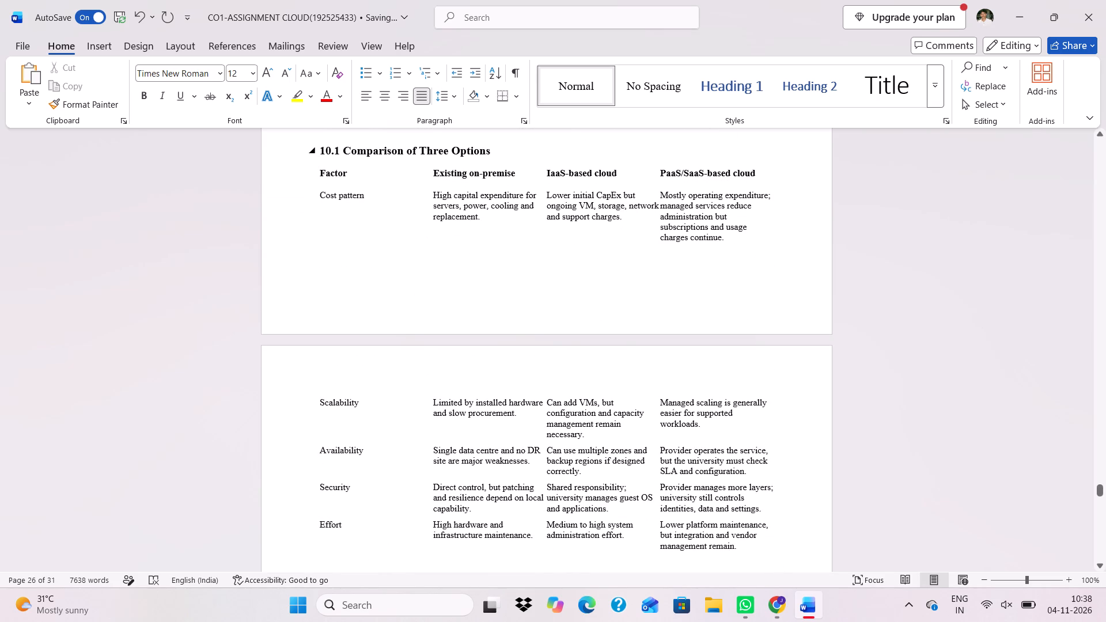
pyautogui.click(330, 177)
pyautogui.click(313, 165)
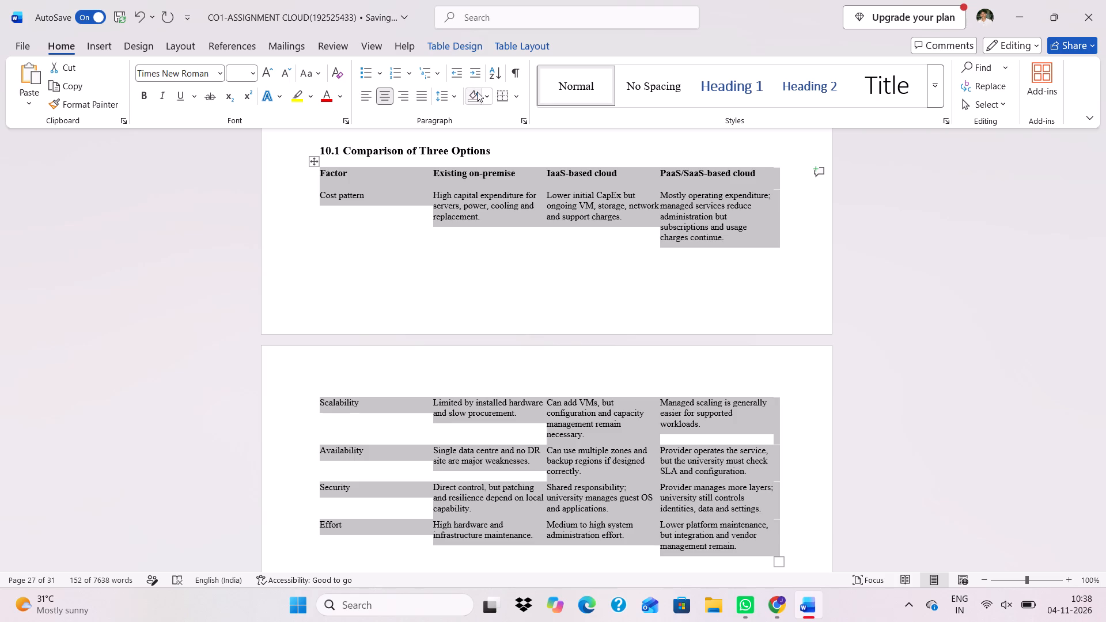
pyautogui.click(453, 51)
pyautogui.click(368, 87)
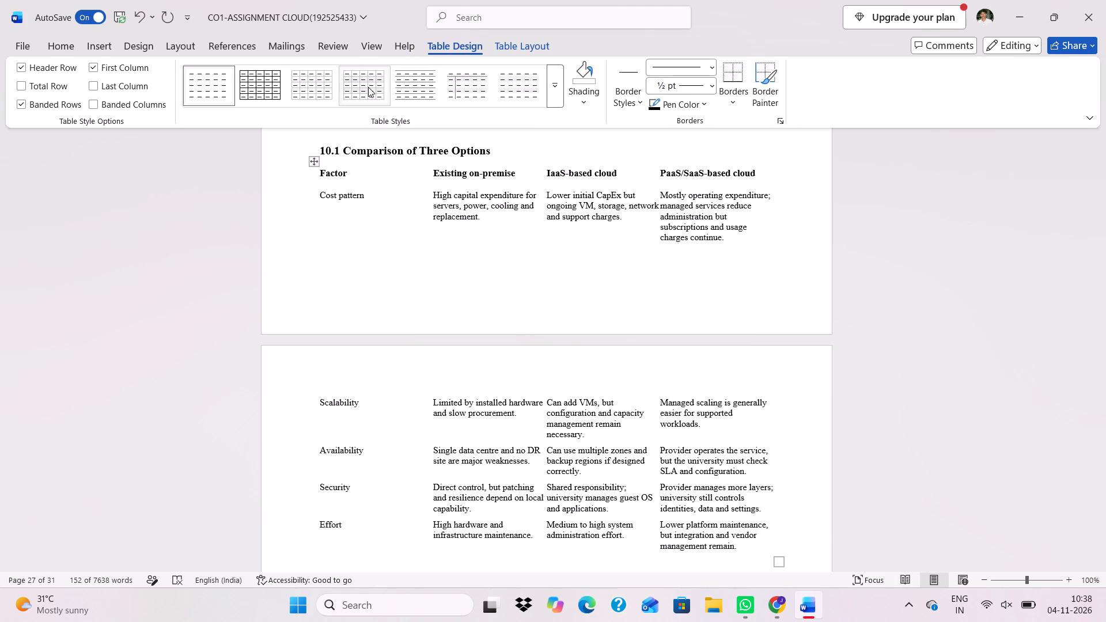
pyautogui.click(282, 264)
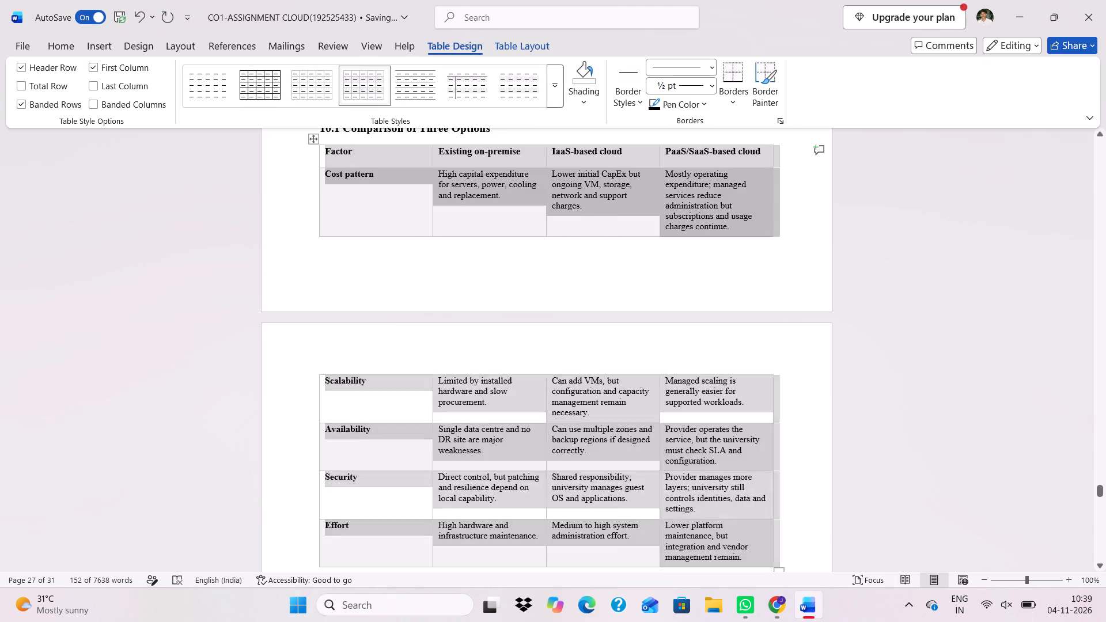
# Apply the same light banded grid style to the 10.3 Risks and Mitigation table.
pyautogui.scroll(-4, 282, 264)
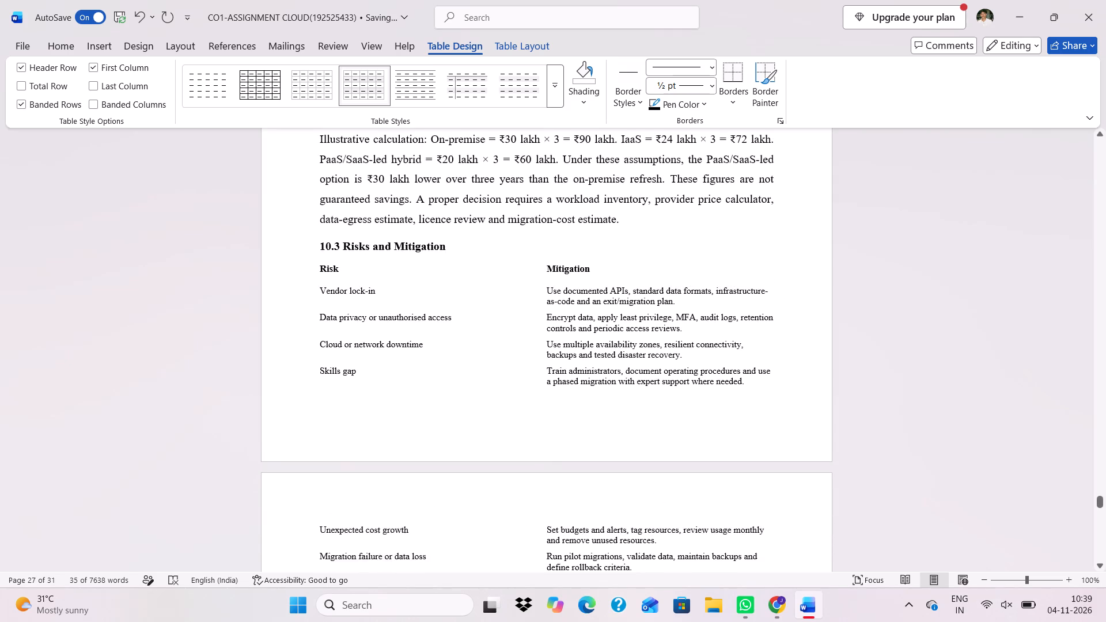
pyautogui.click(331, 275)
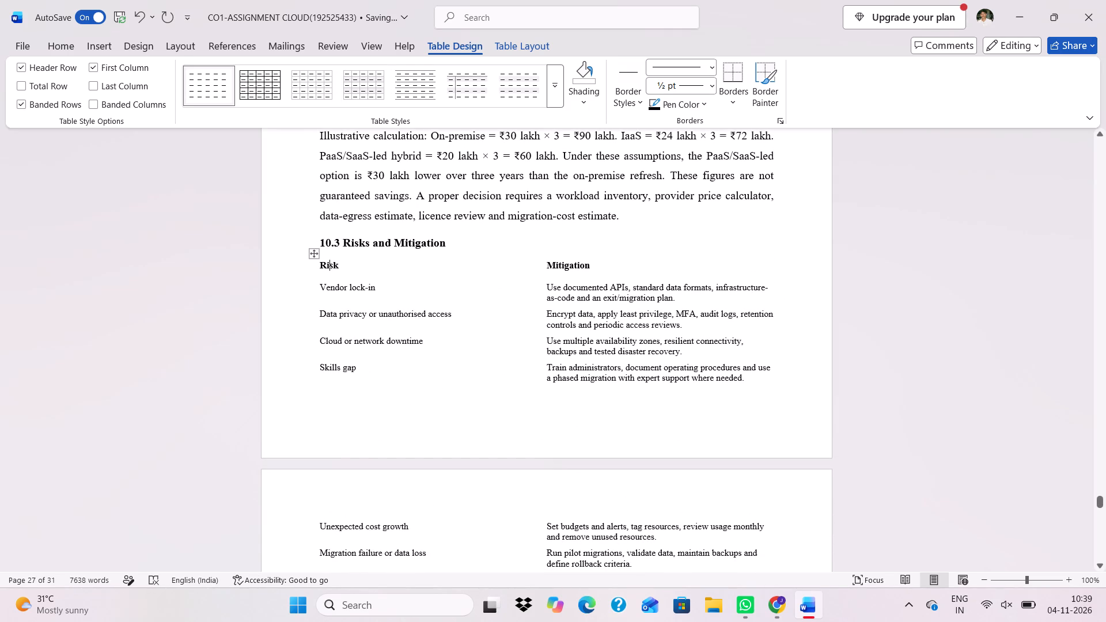
pyautogui.click(314, 259)
pyautogui.click(314, 252)
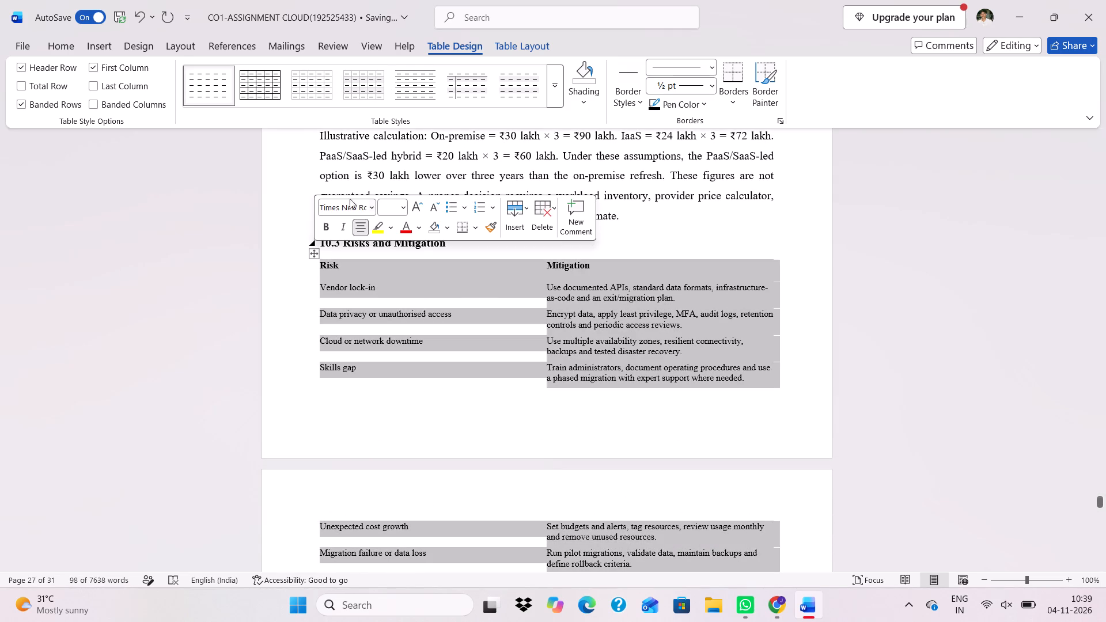
pyautogui.click(368, 94)
# Add a blank line after the Final recommendation paragraph, before the TASK 11 heading.
pyautogui.scroll(-2, 329, 218)
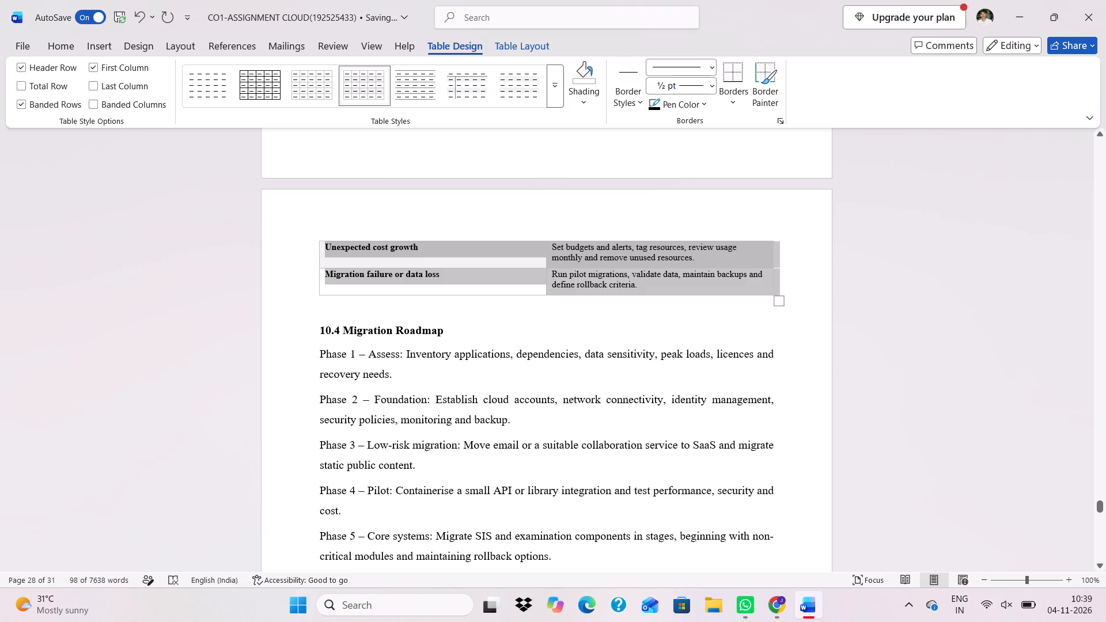
pyautogui.scroll(-4, 306, 296)
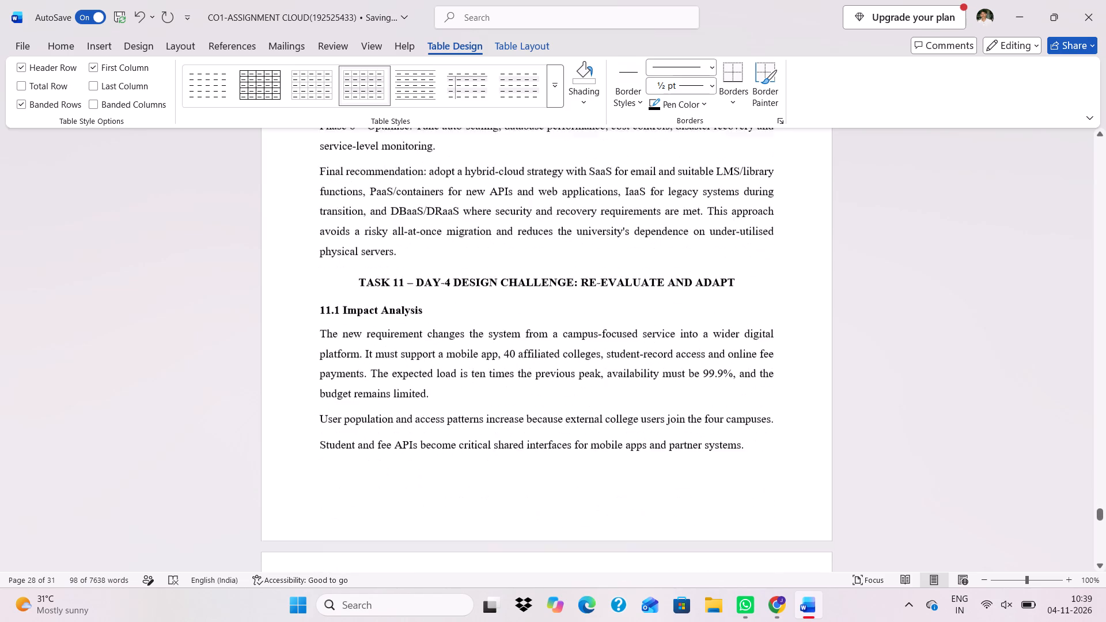
pyautogui.click(412, 214)
pyautogui.press('Return')
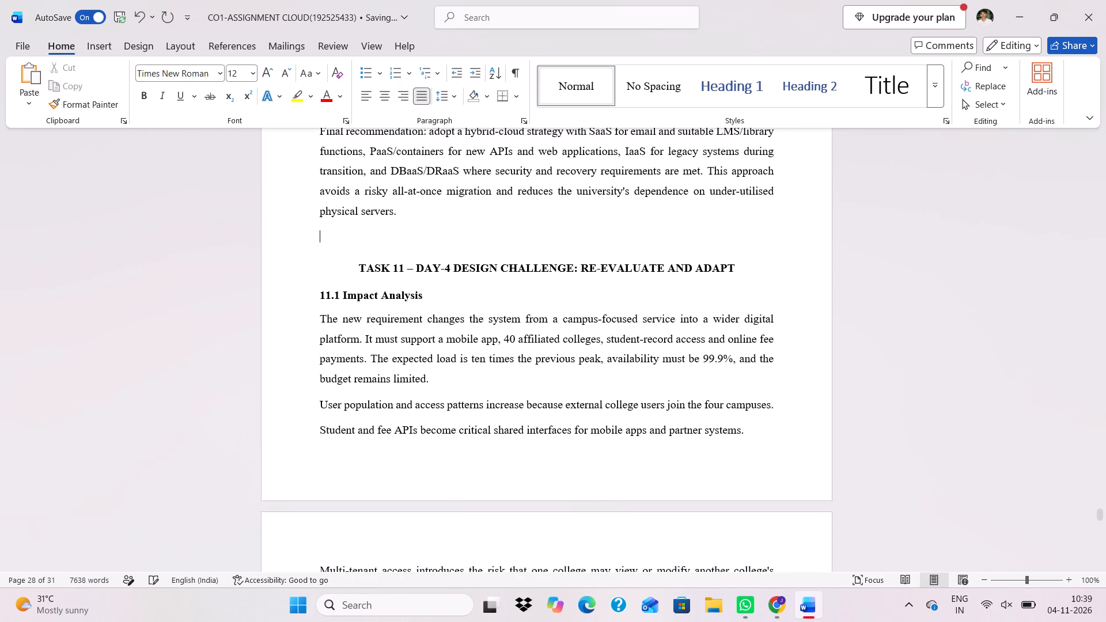
# Apply the same light banded grid style to the Area / Original design / Revised design table in section 11.6.
pyautogui.scroll(-3, 412, 214)
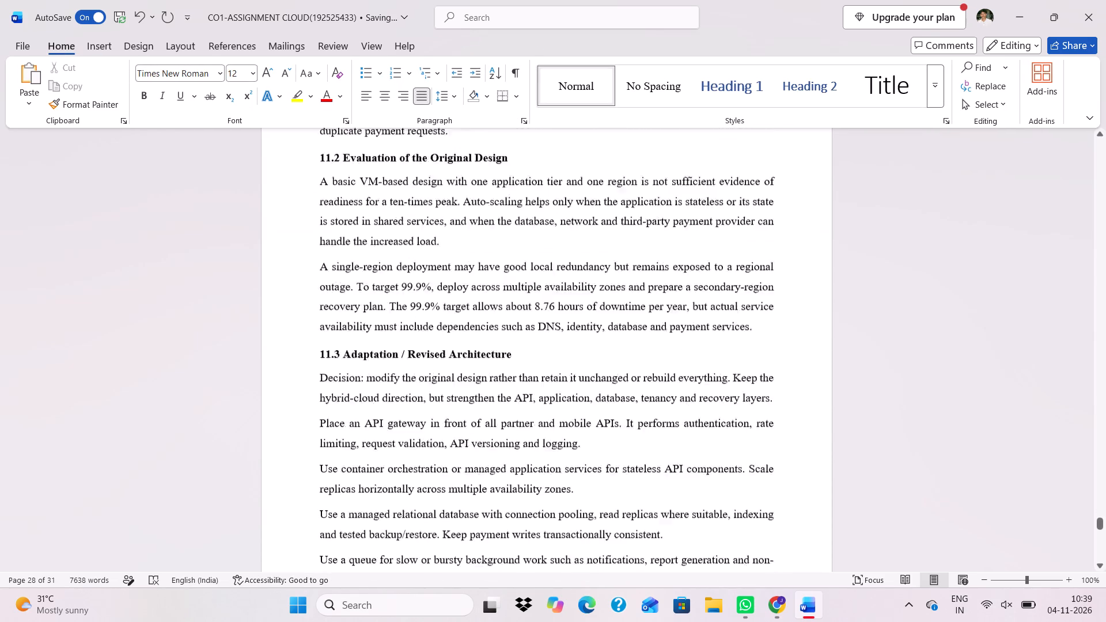
pyautogui.scroll(-4, 412, 214)
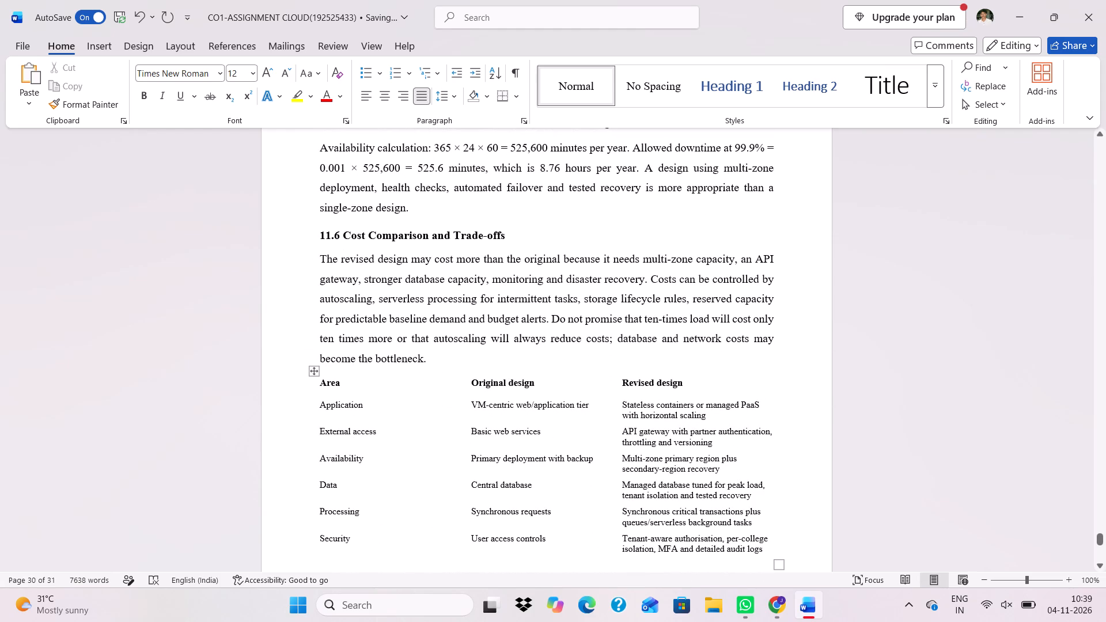
pyautogui.click(316, 371)
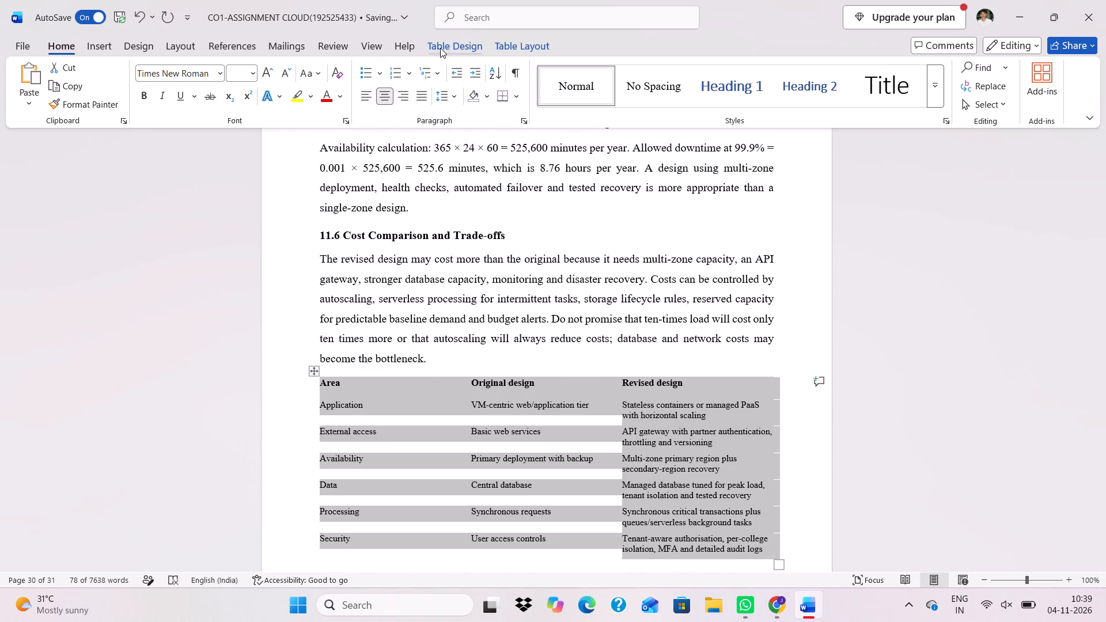
pyautogui.click(440, 48)
pyautogui.click(362, 84)
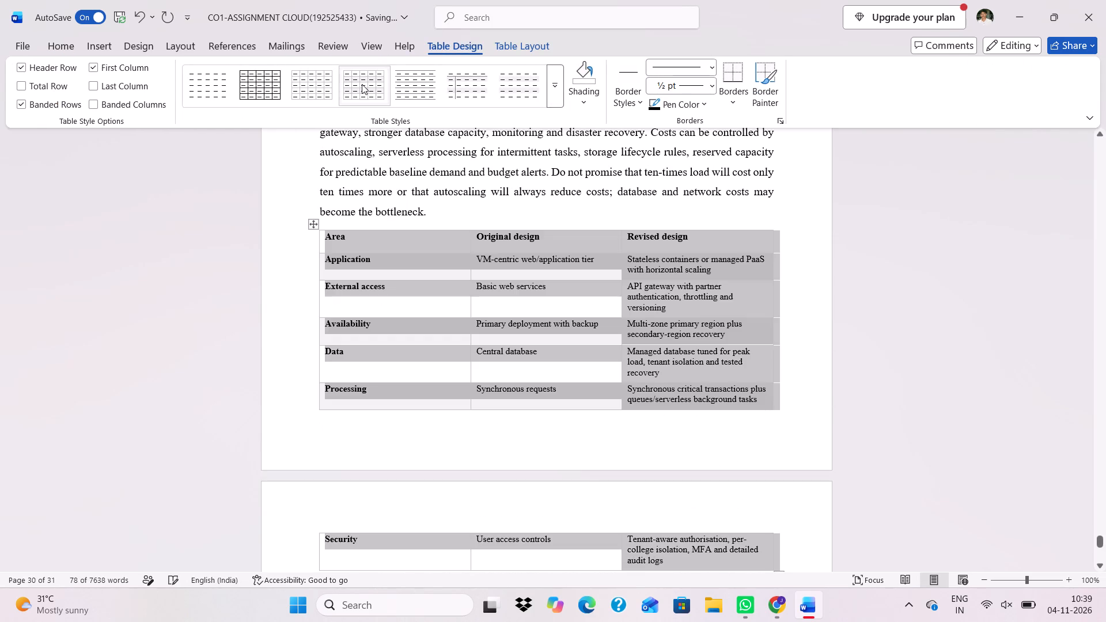
# Check the closing sections through OVERALL CONCLUSION, and look back through the document to the cover page and mark sheet.
pyautogui.scroll(-4, 353, 302)
pyautogui.scroll(1, 353, 302)
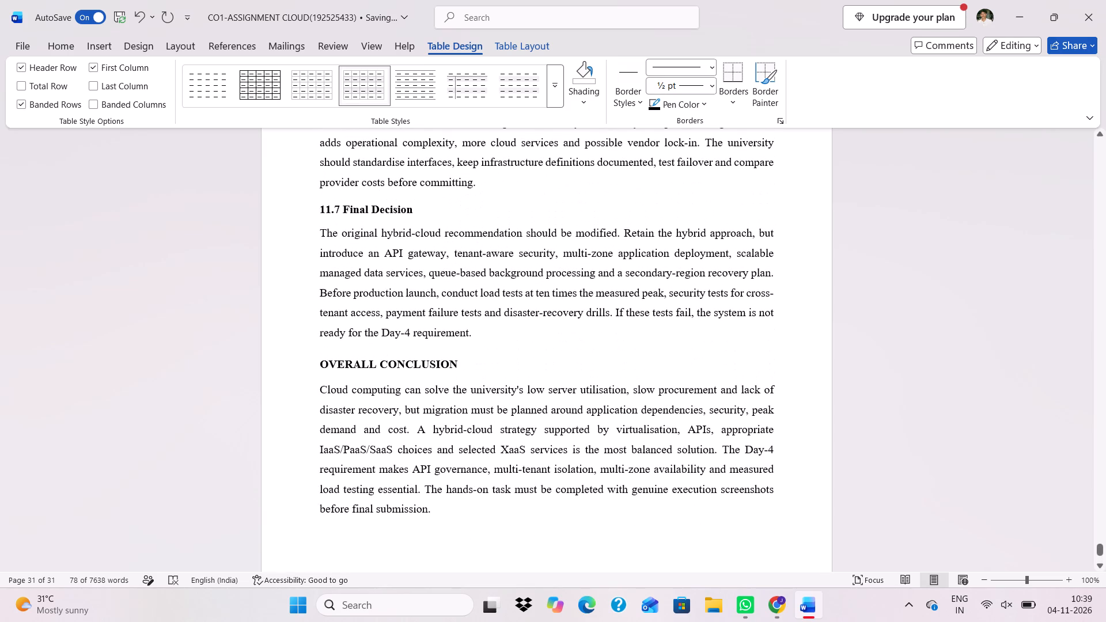
pyautogui.scroll(8, 329, 350)
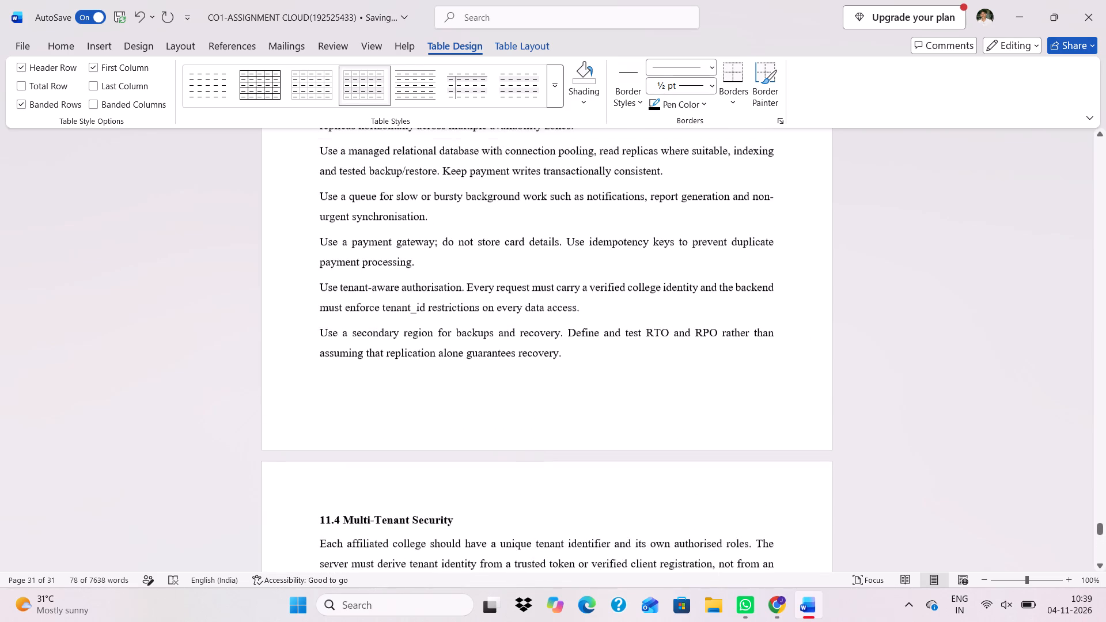
pyautogui.scroll(8, 329, 350)
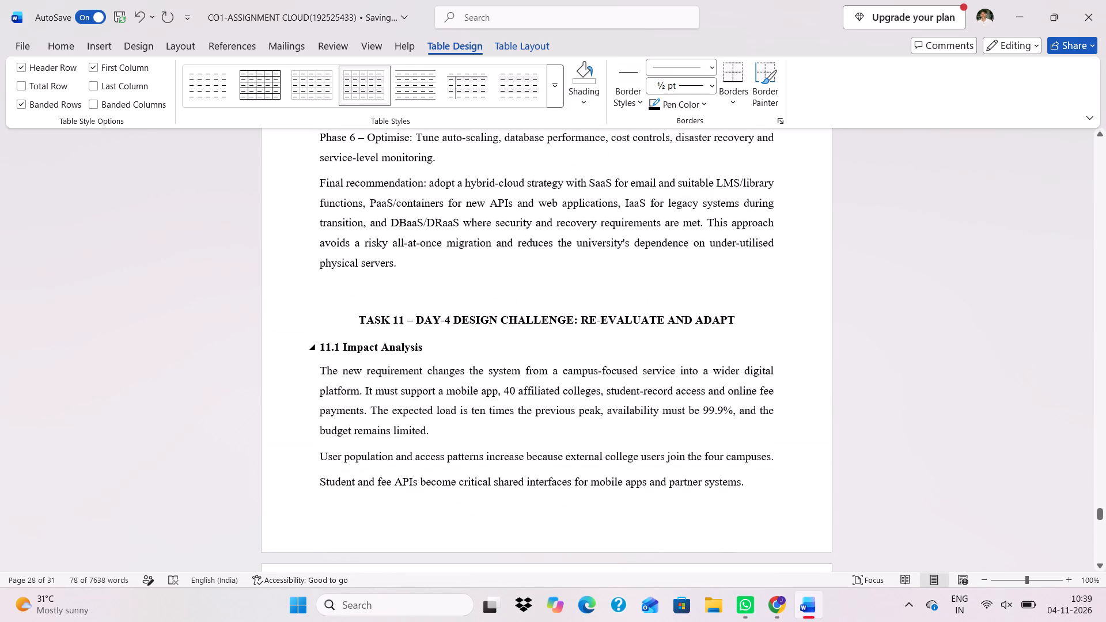
pyautogui.scroll(3, 329, 350)
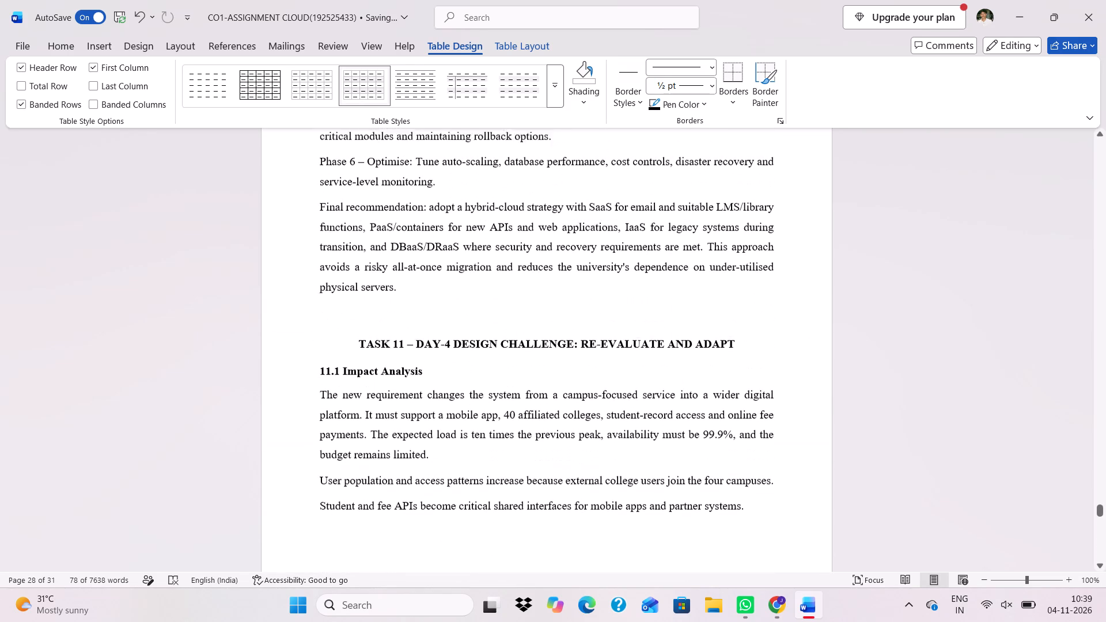
pyautogui.scroll(5, 329, 350)
pyautogui.scroll(20, 329, 350)
pyautogui.scroll(20, 329, 350)
pyautogui.scroll(20, 329, 350)
pyautogui.scroll(8, 329, 350)
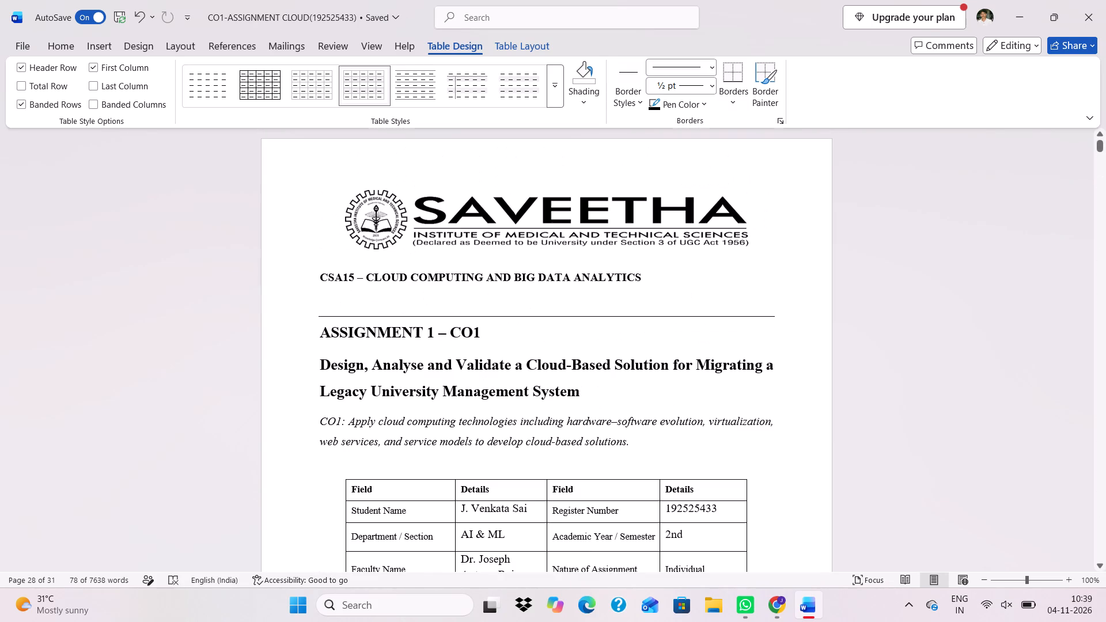
pyautogui.scroll(7, 329, 350)
pyautogui.scroll(-5, 329, 350)
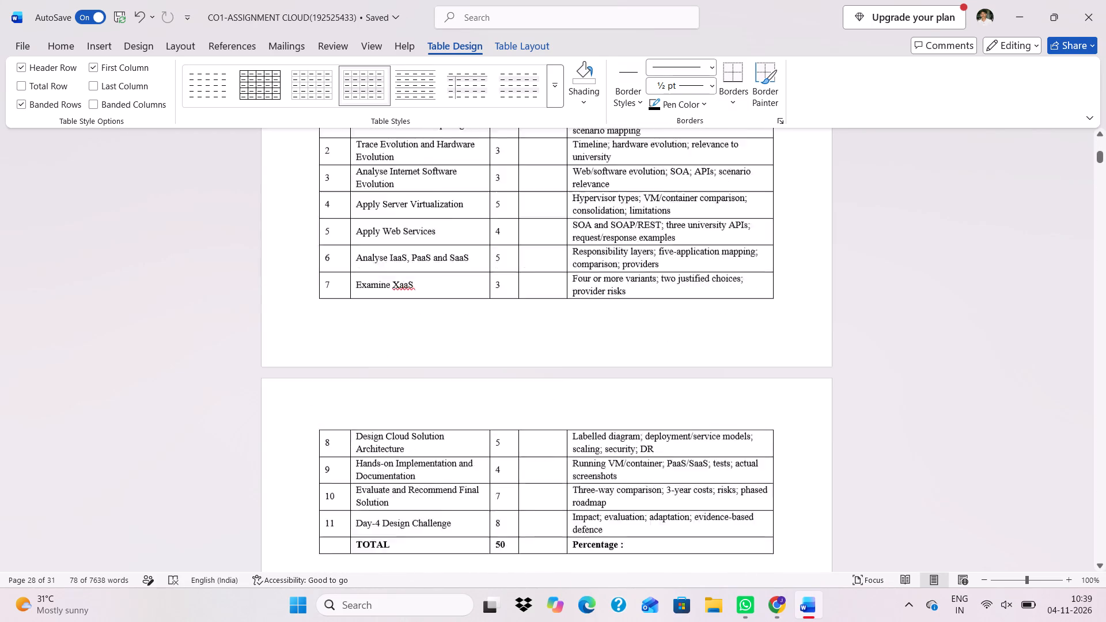
# Zoom out to 50% to show several pages at once and check the front matter, from the cover page to MARK DISTRIBUTION.
pyautogui.keyDown('ctrl'); pyautogui.scroll(-5, 329, 350); pyautogui.keyUp('ctrl')
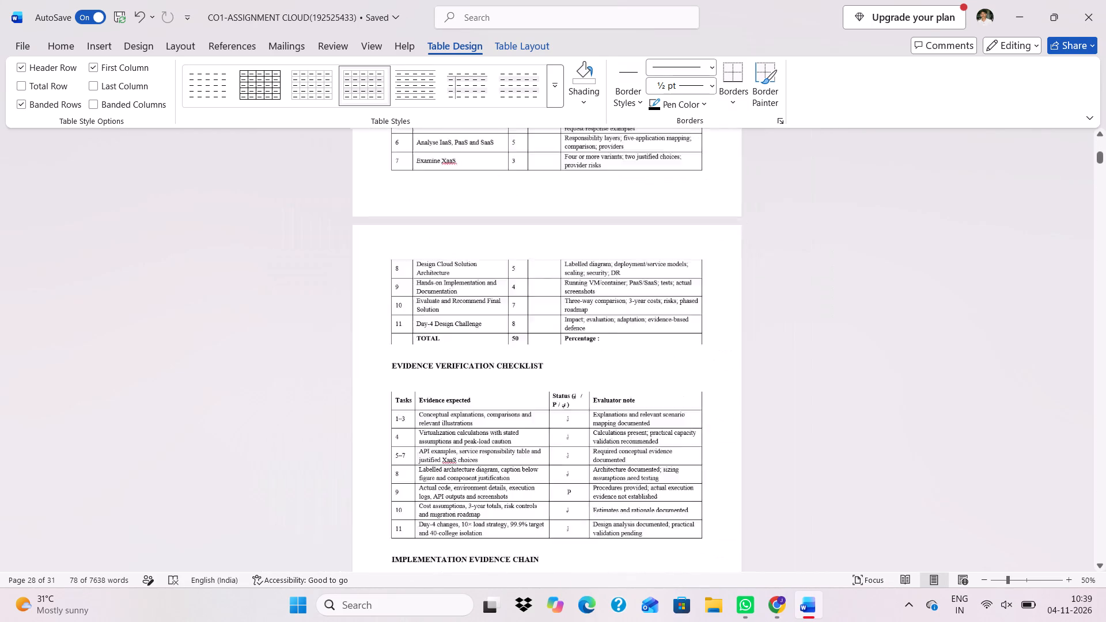
pyautogui.scroll(1, 232, 306)
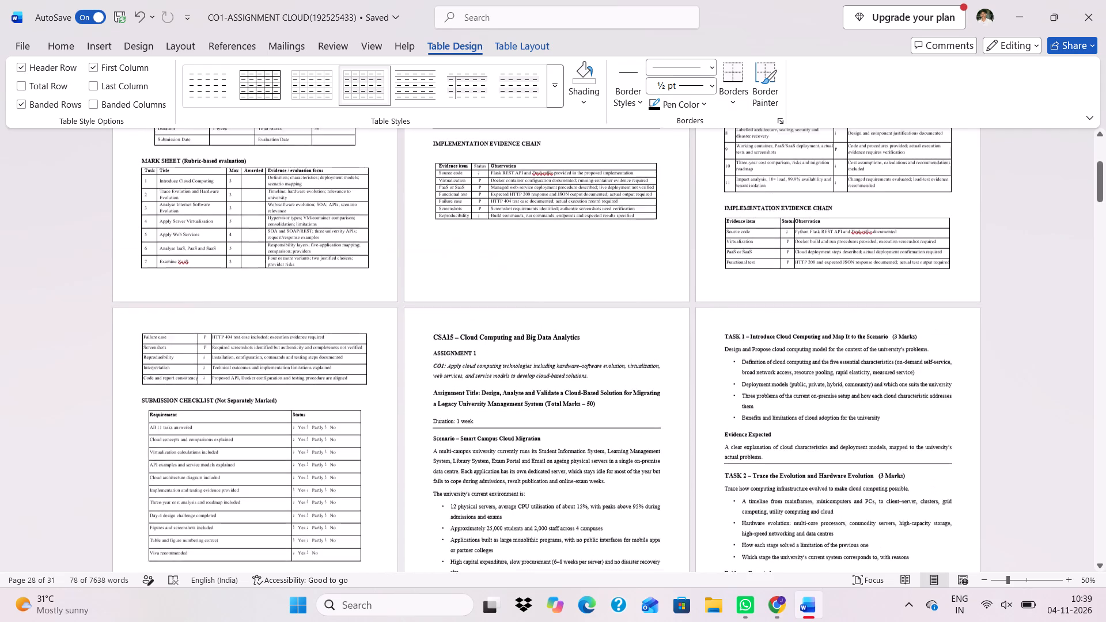
pyautogui.scroll(12, 232, 306)
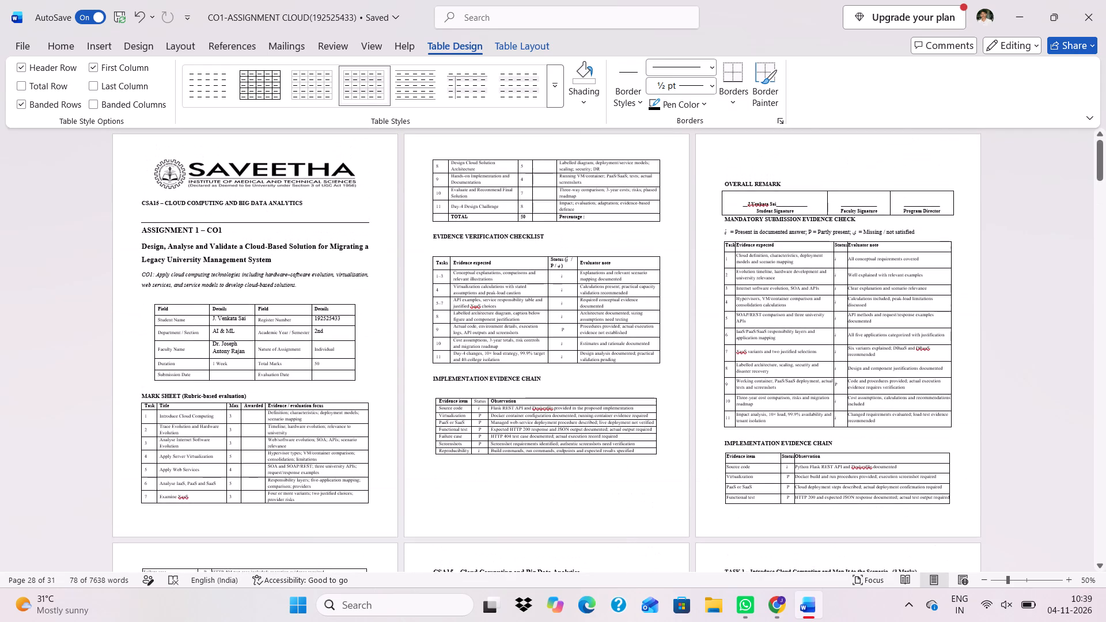
pyautogui.scroll(-10, 232, 306)
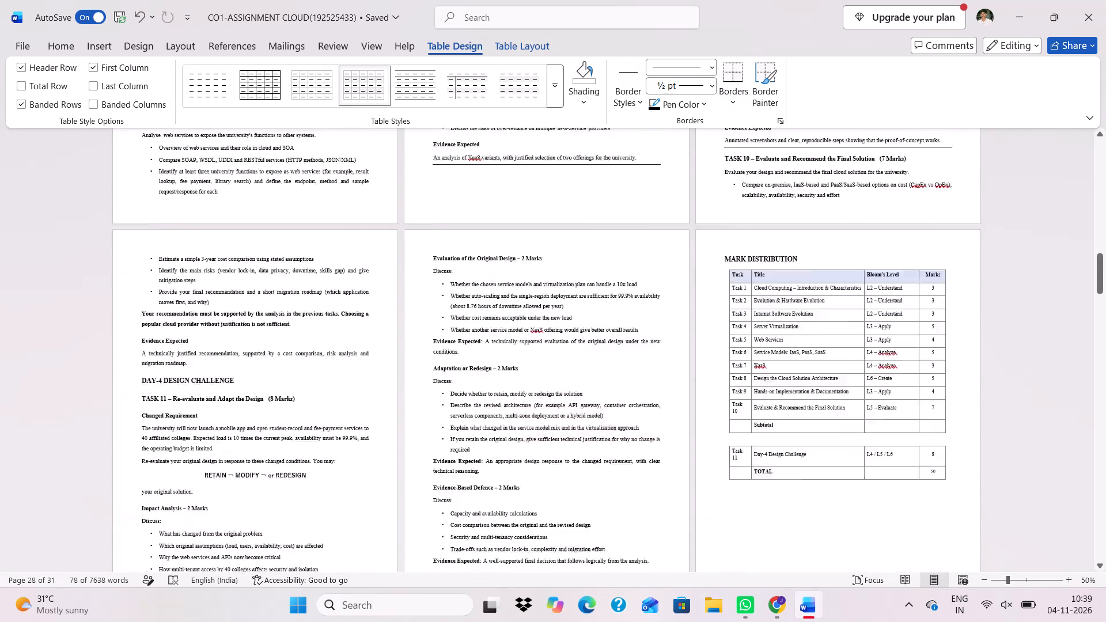
pyautogui.scroll(2, 232, 306)
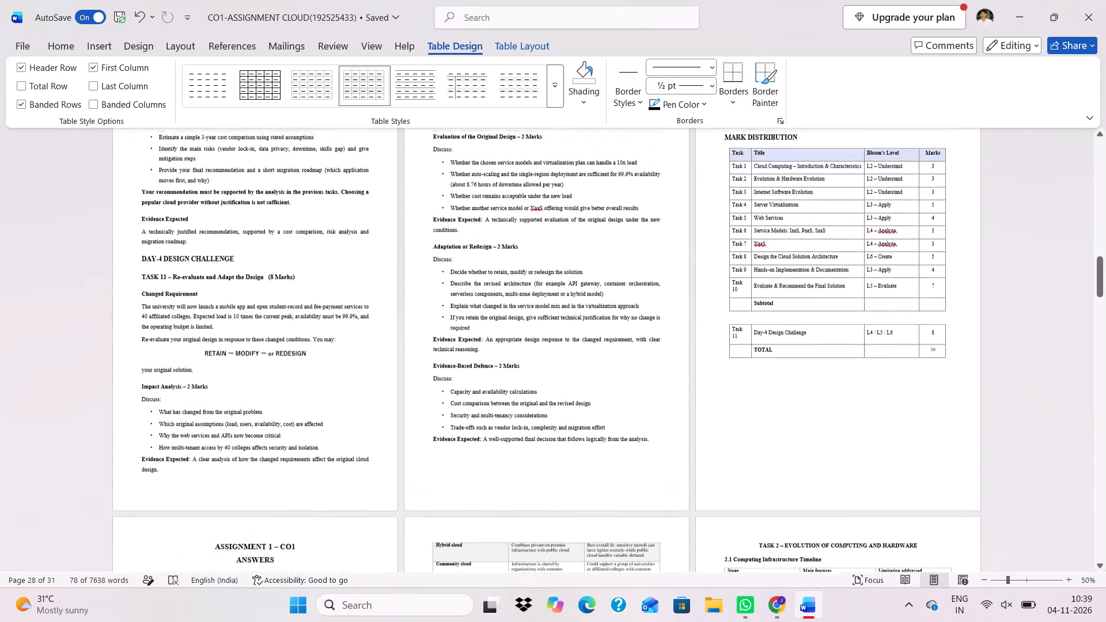
pyautogui.scroll(1, 232, 306)
# Check the layout of the answer pages from TASK 1 through OVERALL CONCLUSION, and deselect the section 11.6 table.
pyautogui.scroll(-6, 232, 306)
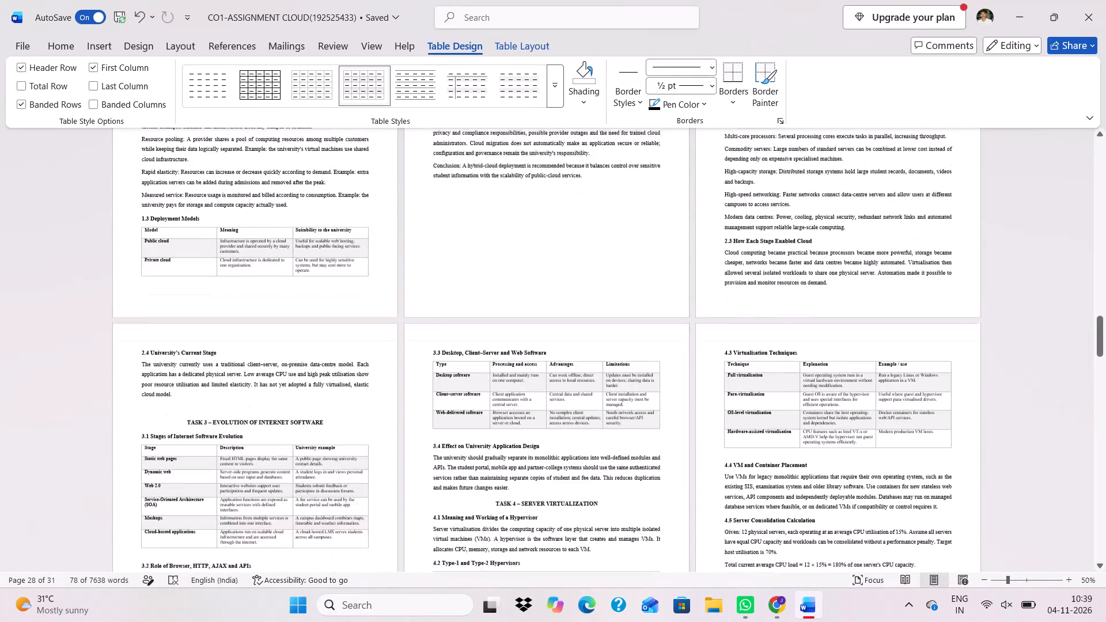
pyautogui.scroll(-10, 232, 306)
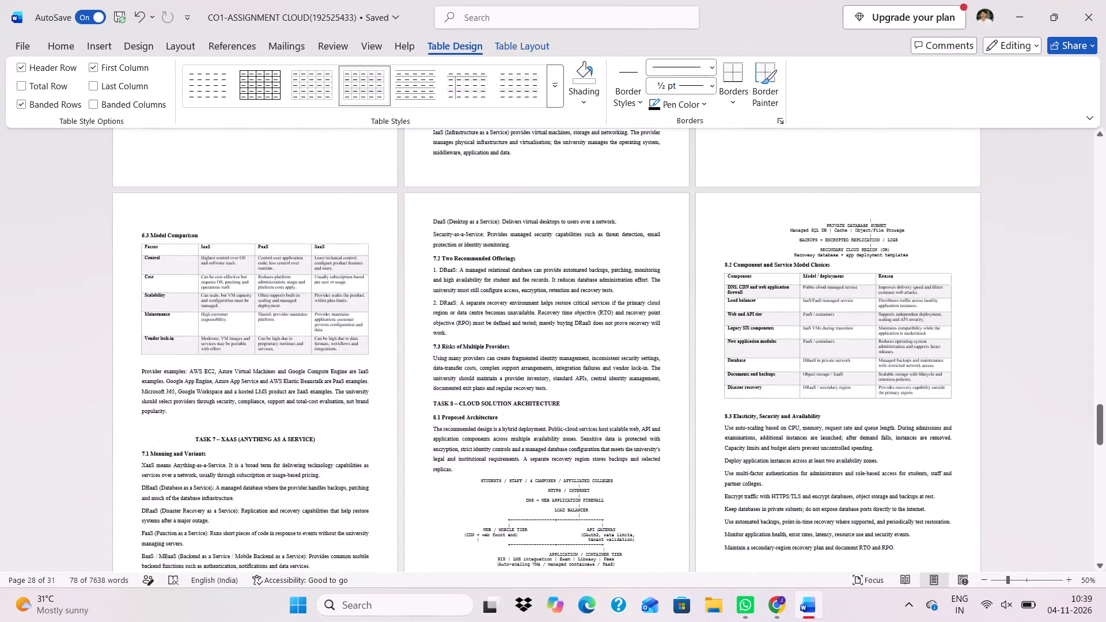
pyautogui.scroll(-6, 232, 306)
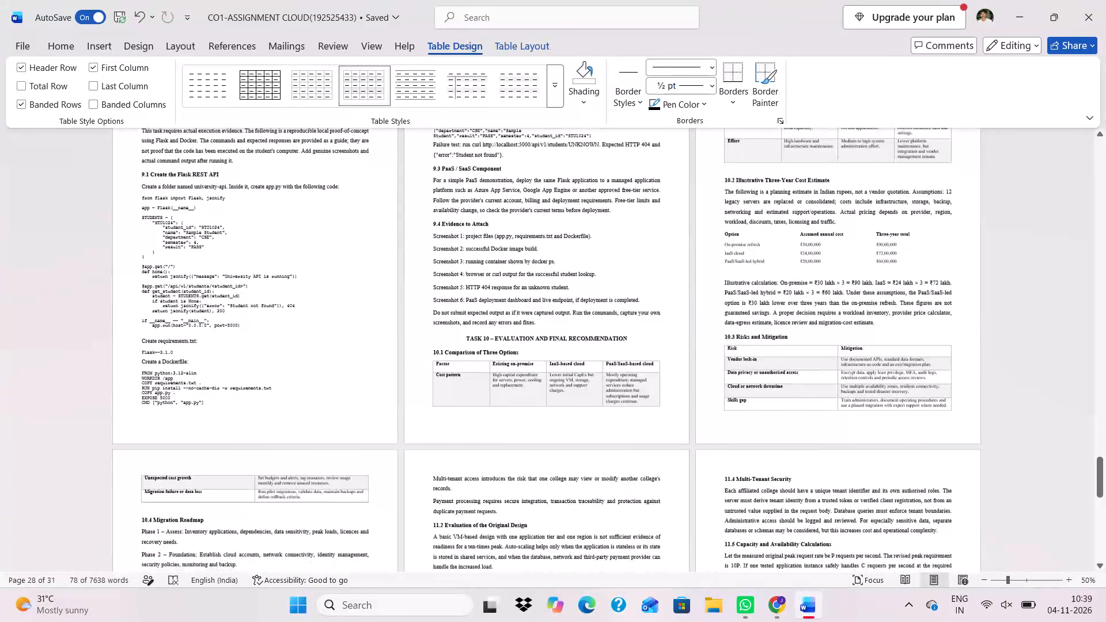
pyautogui.scroll(-7, 232, 306)
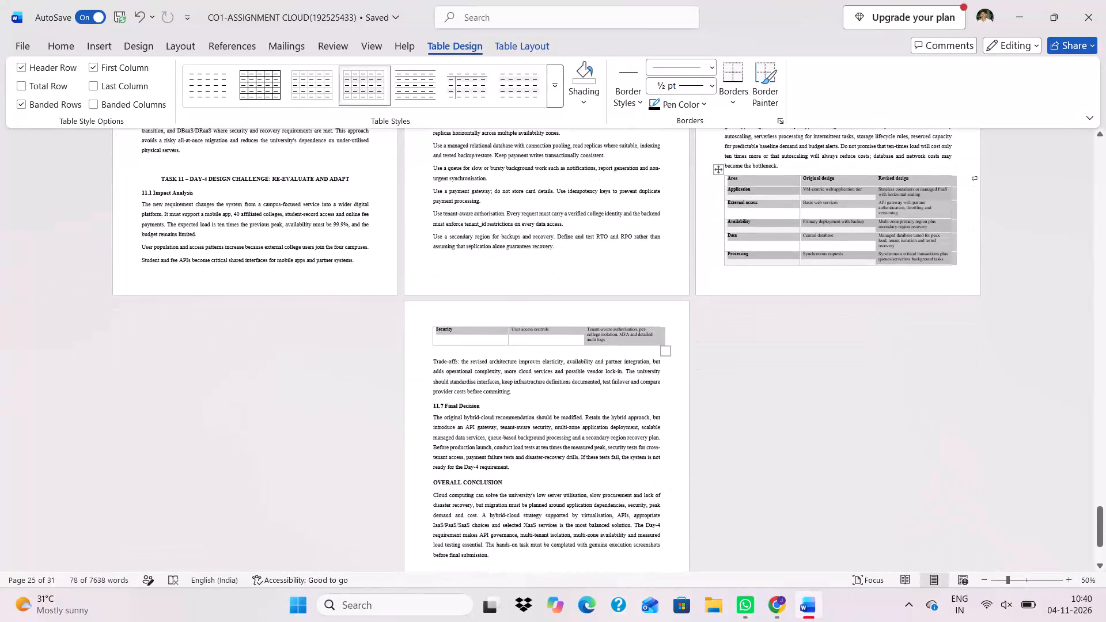
pyautogui.scroll(-2, 232, 306)
pyautogui.scroll(5, 232, 306)
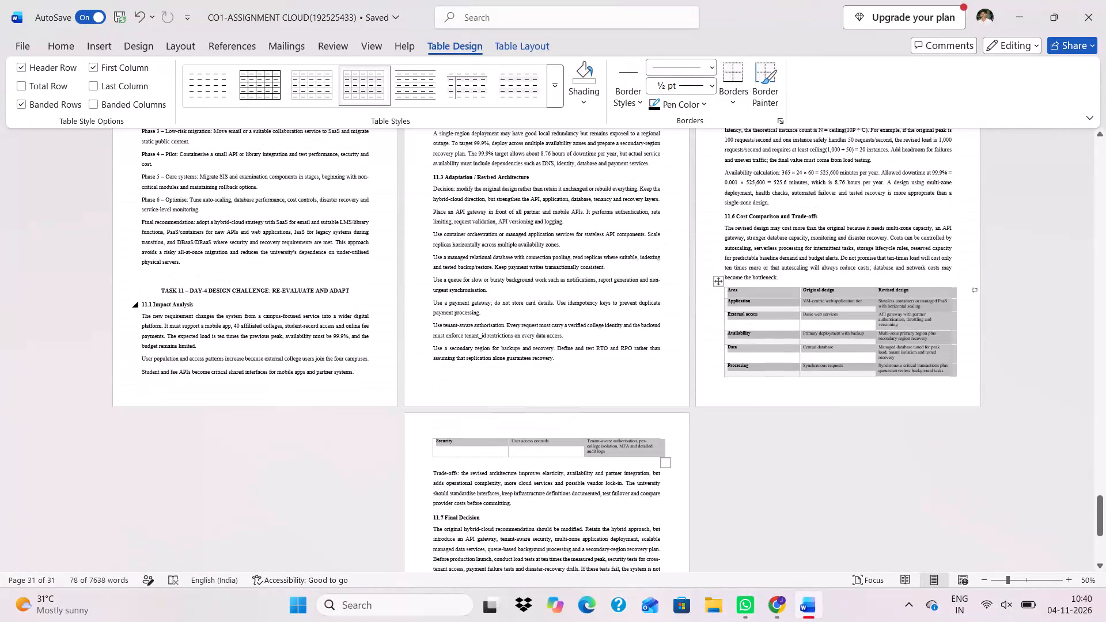
pyautogui.click(703, 237)
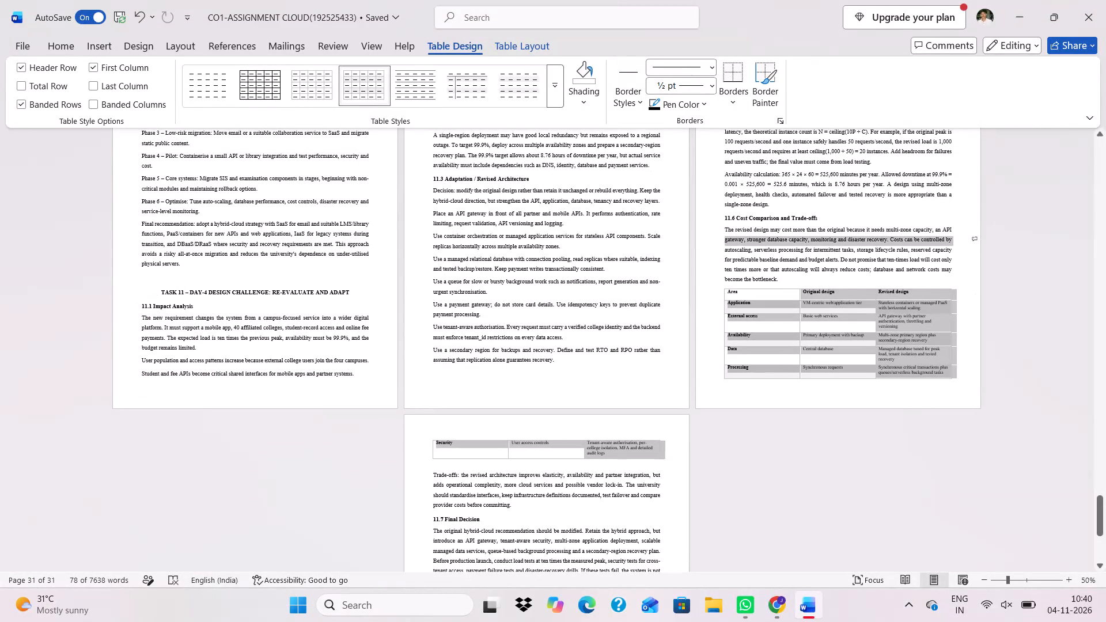
pyautogui.click(772, 469)
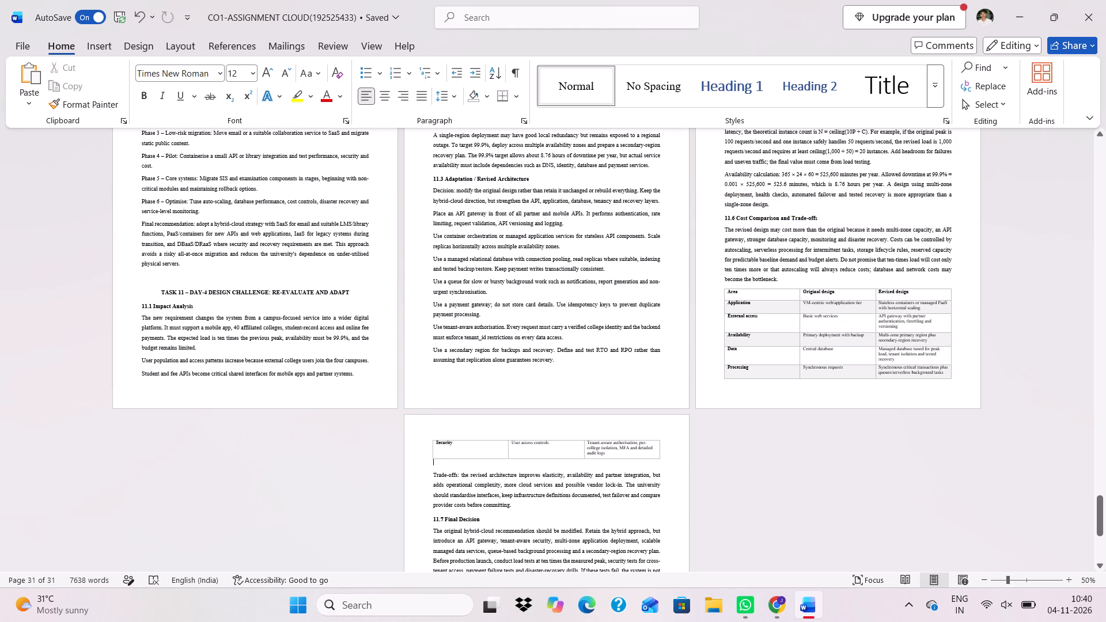
# Look back over the earlier pages, save the CO1 assignment document and close it.
pyautogui.scroll(12, 540, 326)
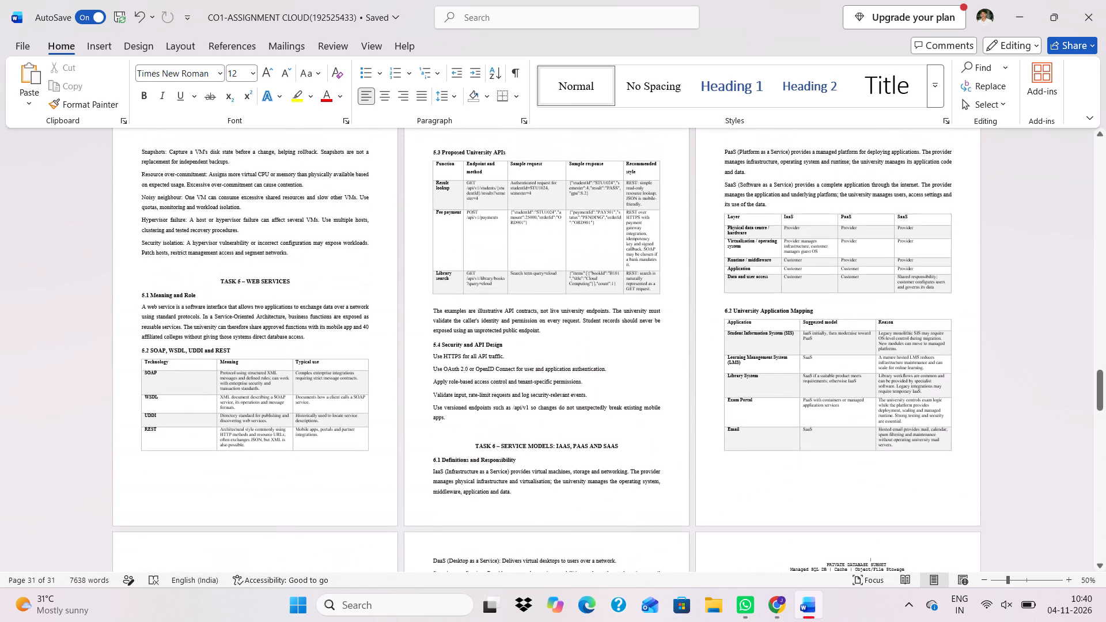
pyautogui.scroll(20, 540, 326)
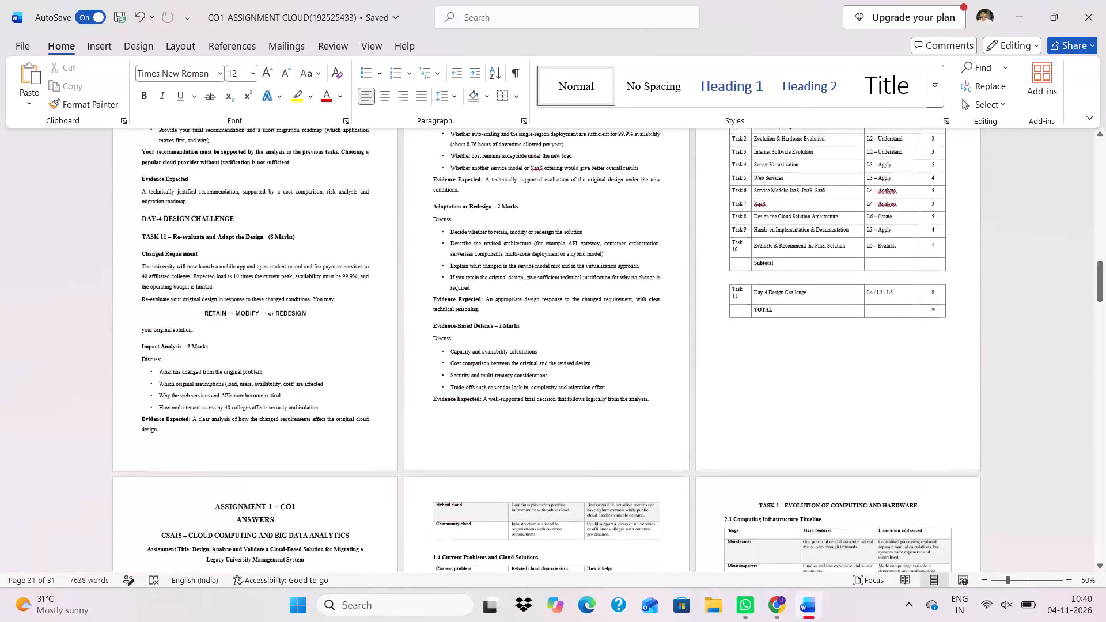
pyautogui.scroll(3, 540, 326)
pyautogui.hotkey('ctrl', 's')
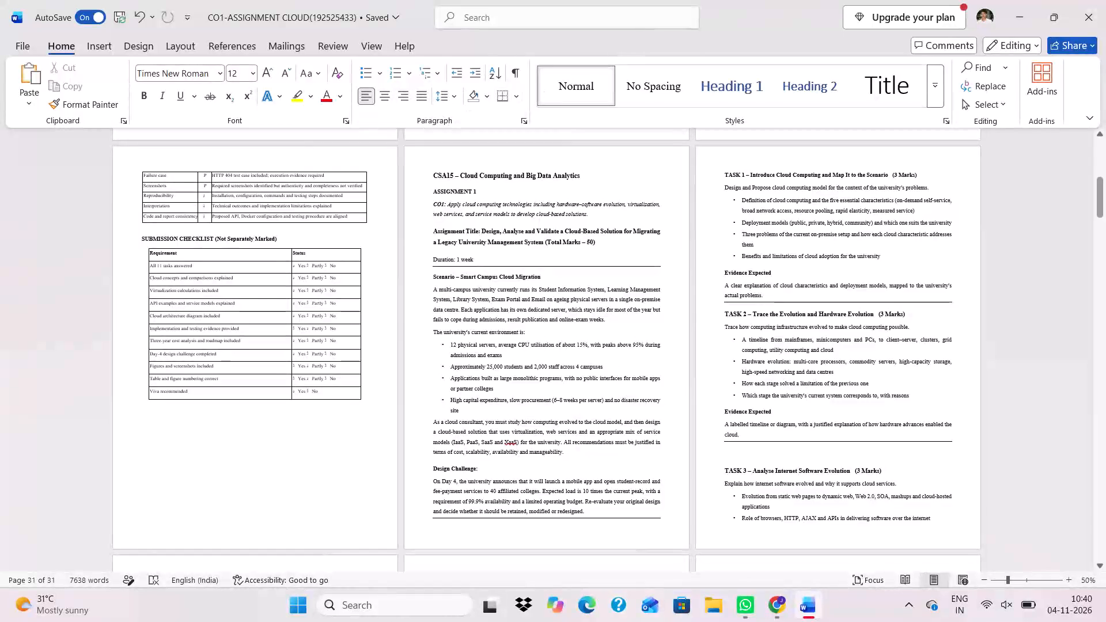
pyautogui.hotkey('ctrl', 's')
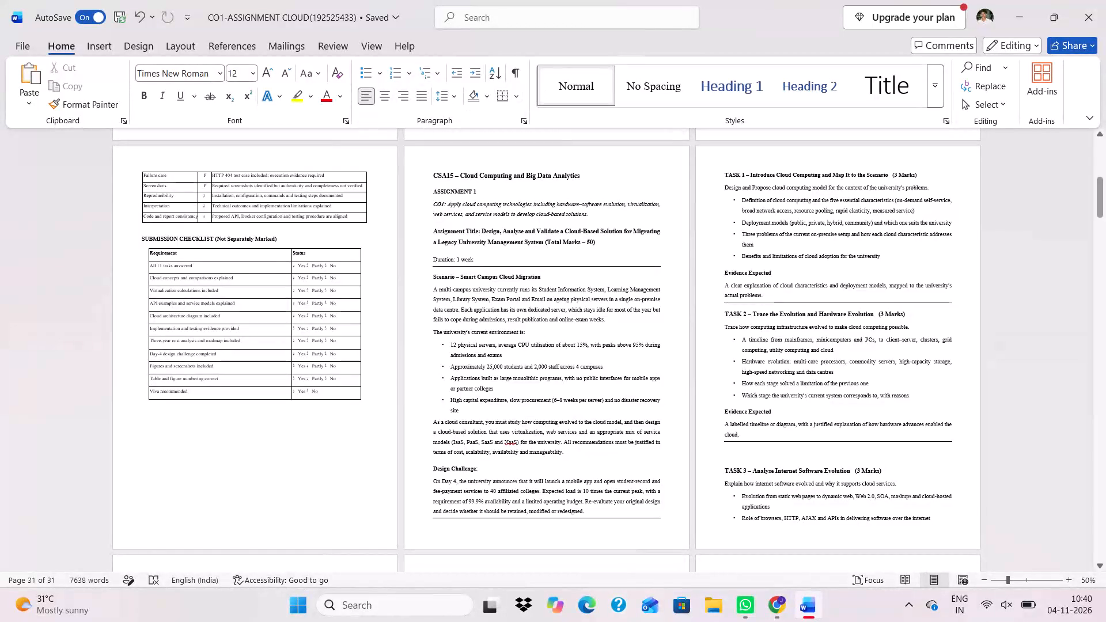
pyautogui.click(1085, 14)
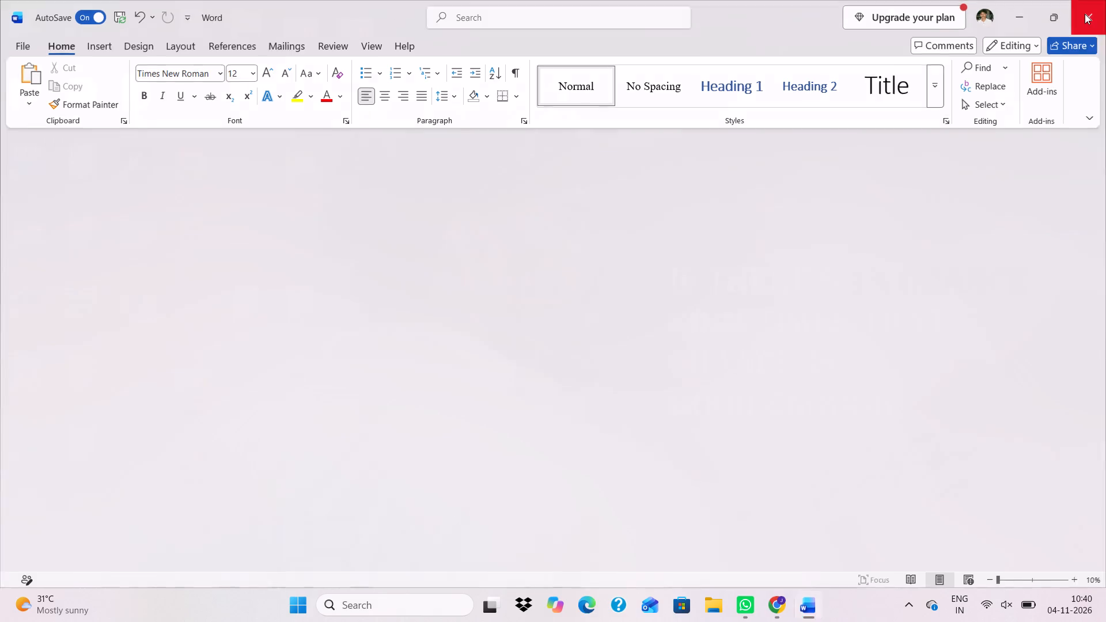
pyautogui.click(457, 358)
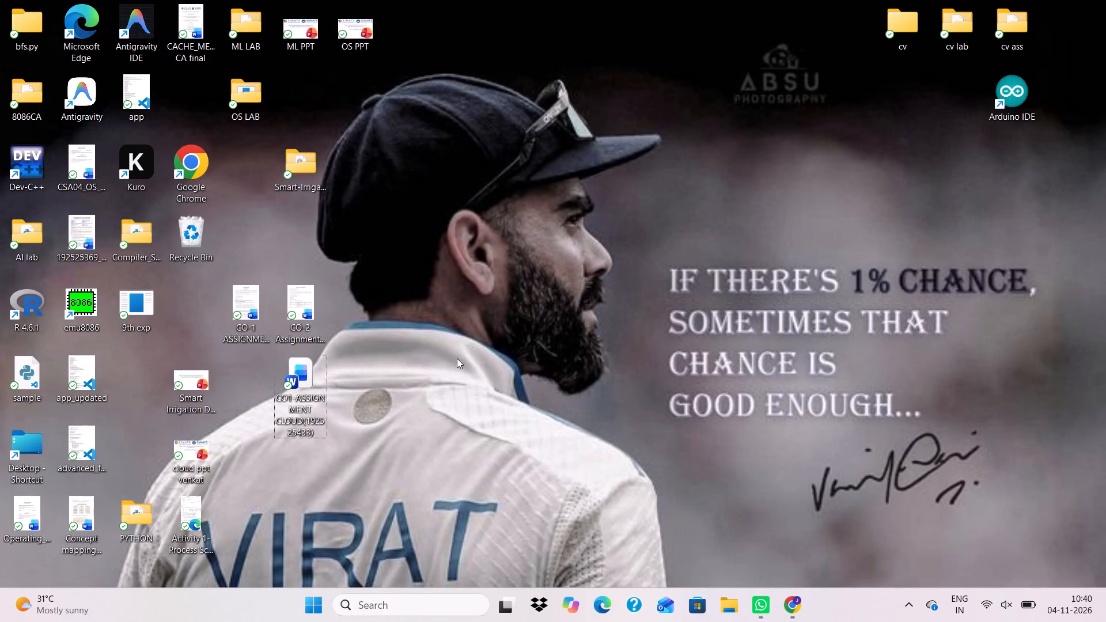
# Switch to Google Chrome, unsubmit the CO1 ASSIGNMENT work in Classroom and remove its attached Word file.
pyautogui.click(790, 613)
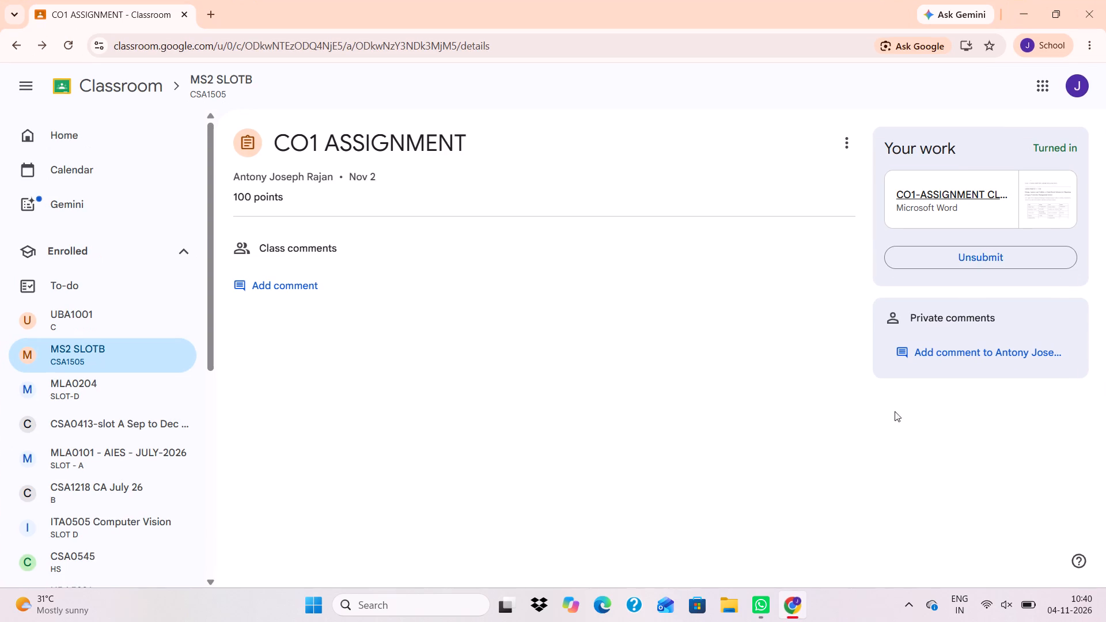
pyautogui.click(984, 252)
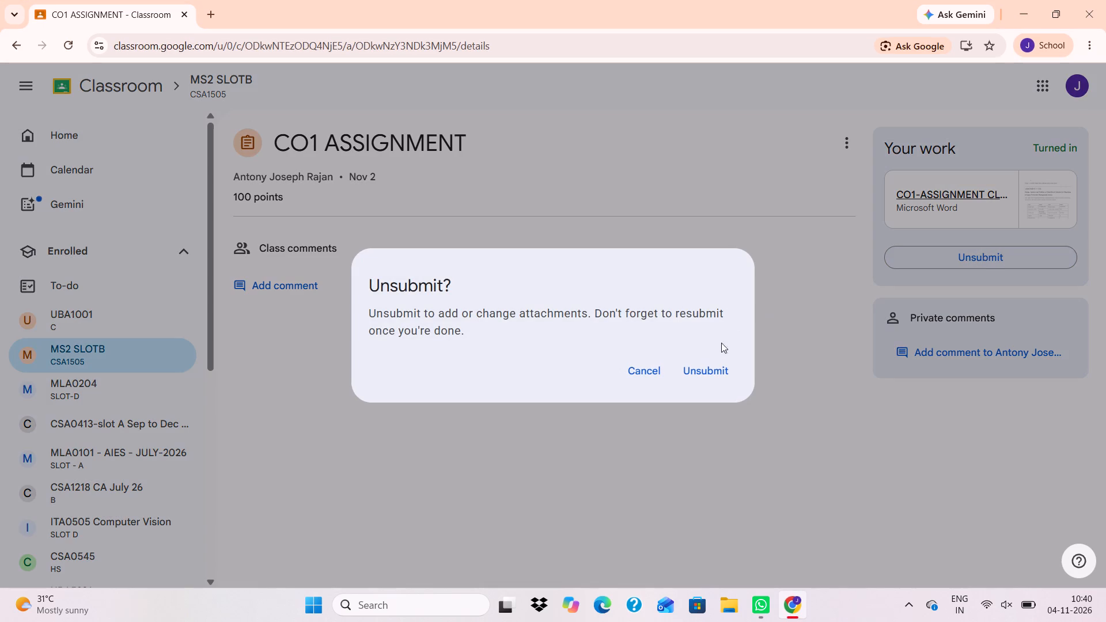
pyautogui.click(709, 365)
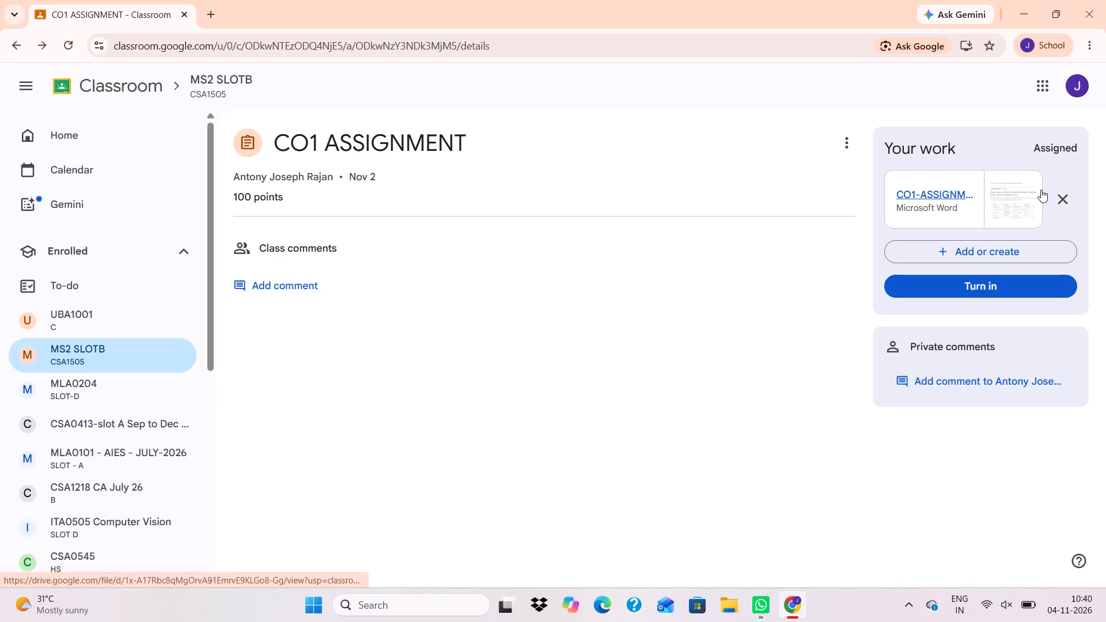
pyautogui.click(1059, 199)
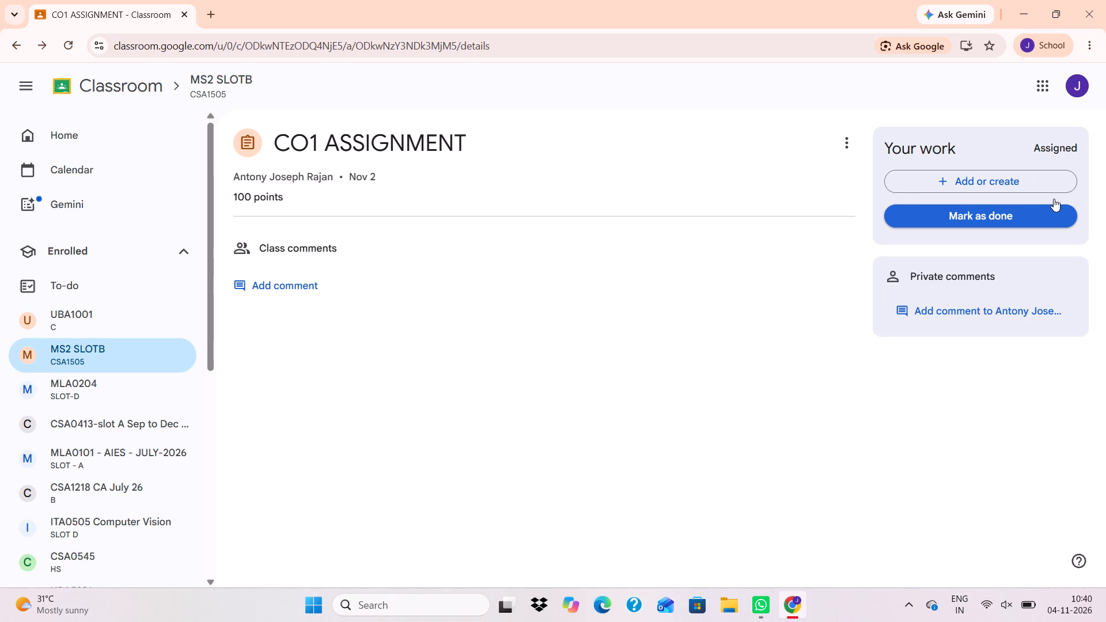
# Upload the updated CO1-ASSIGNMENT CLOUD Word document from the Desktop as the assignment's attachment.
pyautogui.click(1013, 179)
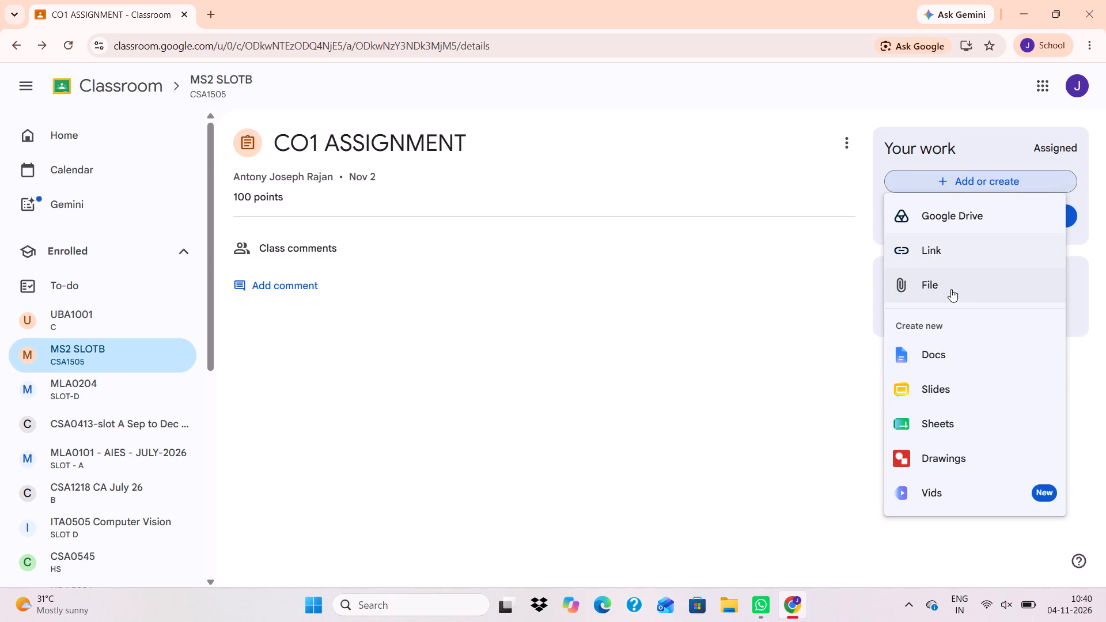
pyautogui.click(955, 287)
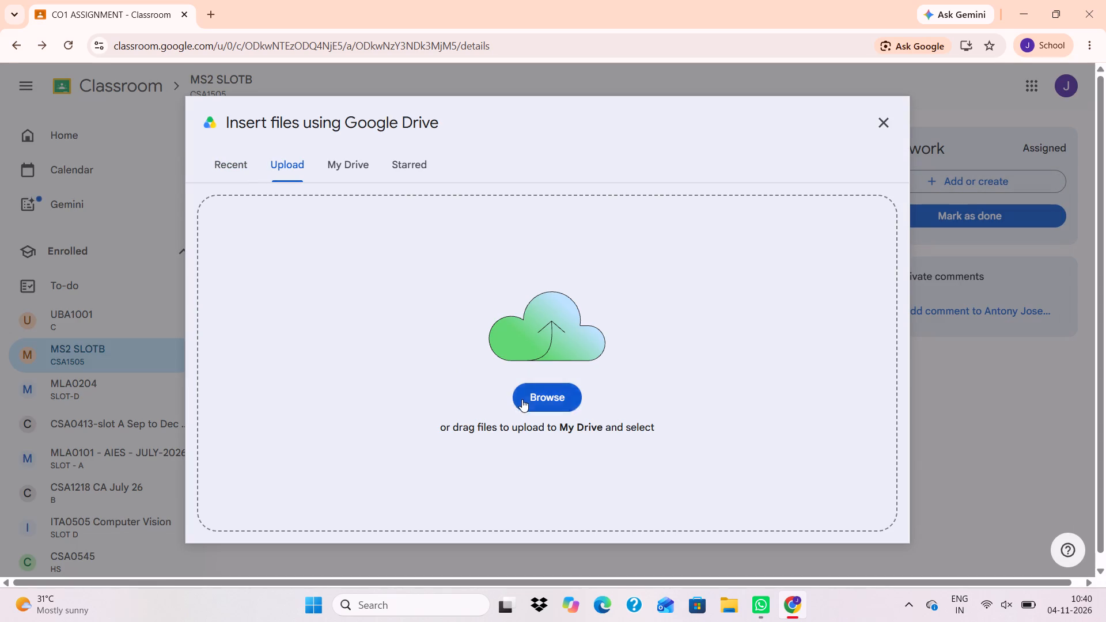
pyautogui.click(522, 399)
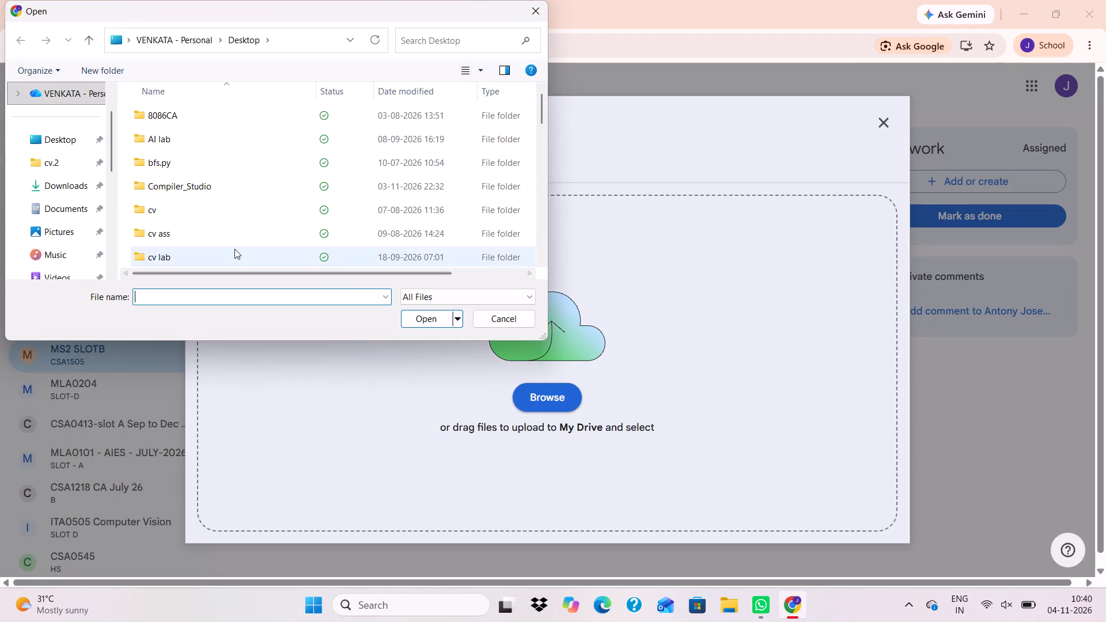
pyautogui.click(68, 140)
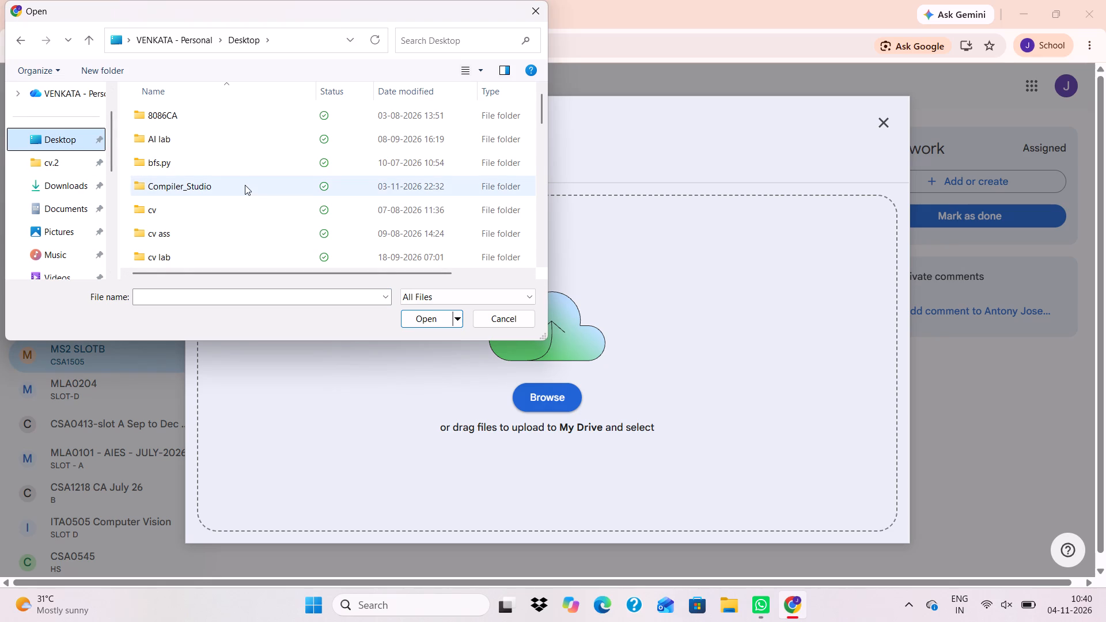
pyautogui.scroll(-3, 245, 185)
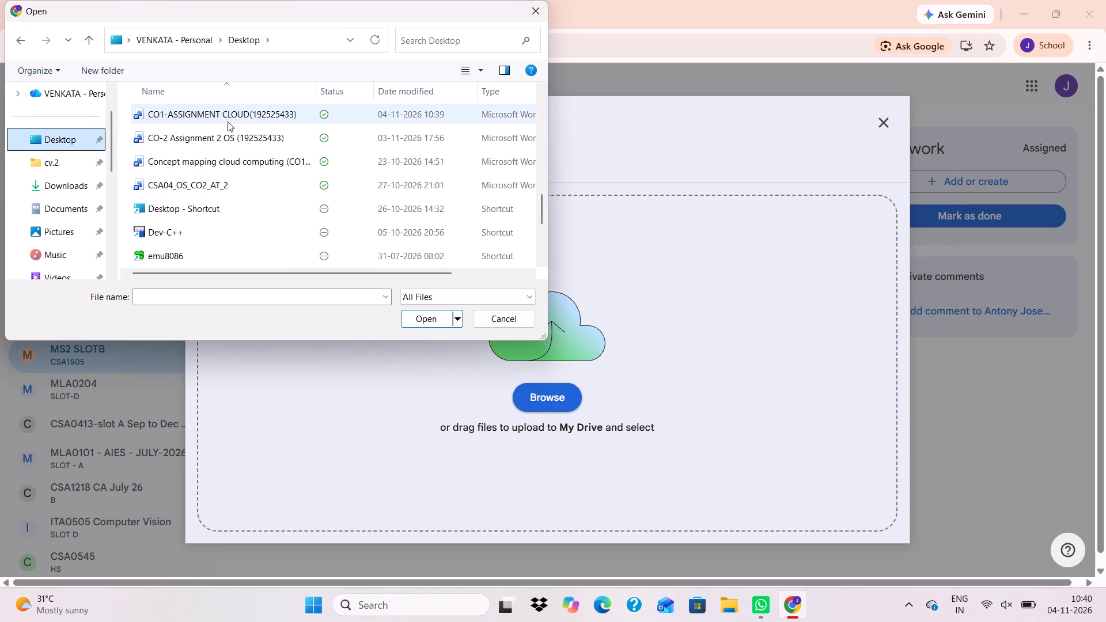
pyautogui.click(229, 116)
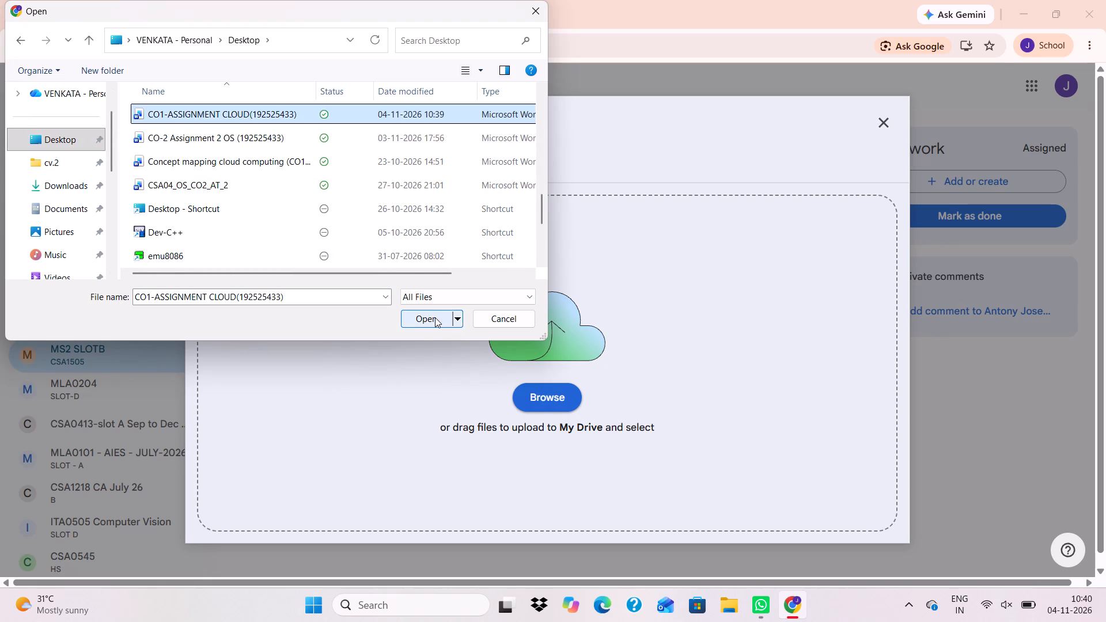
pyautogui.click(435, 317)
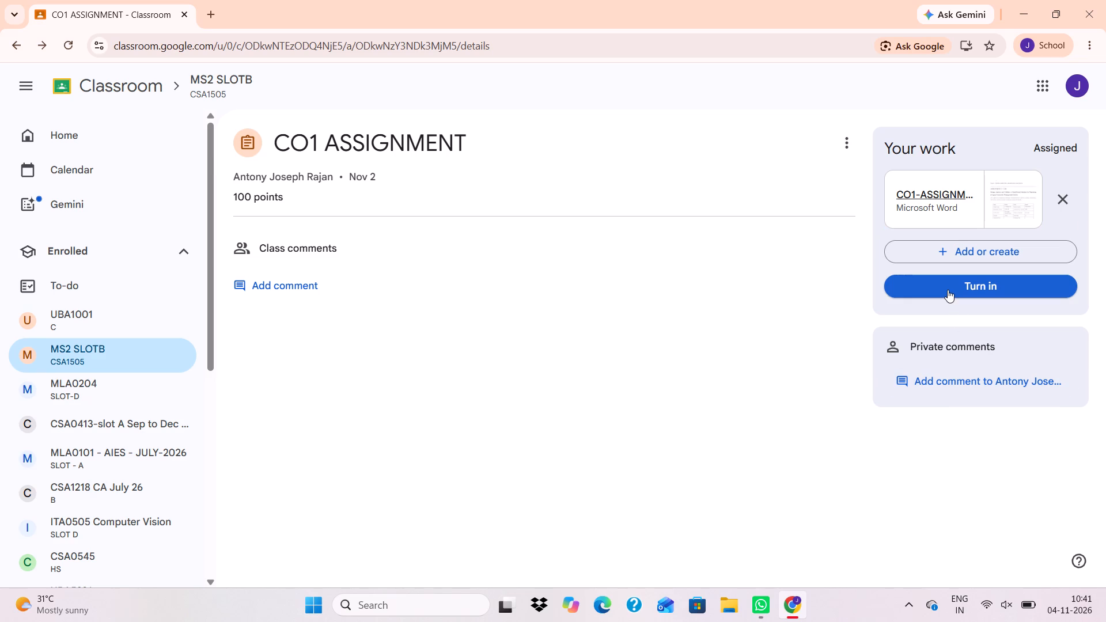
# Turn in the CO1 ASSIGNMENT with the newly attached document.
pyautogui.click(948, 290)
pyautogui.click(687, 381)
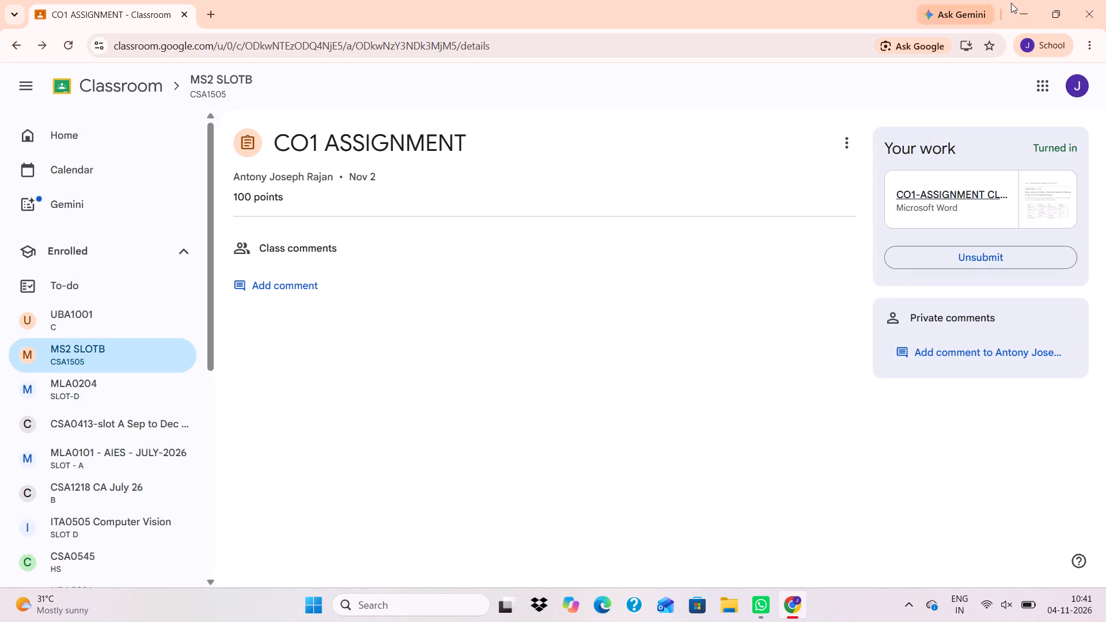
# Minimise the Classroom window, start a separate Chrome window with the personal profile marked V, and maximise it.
pyautogui.click(1018, 12)
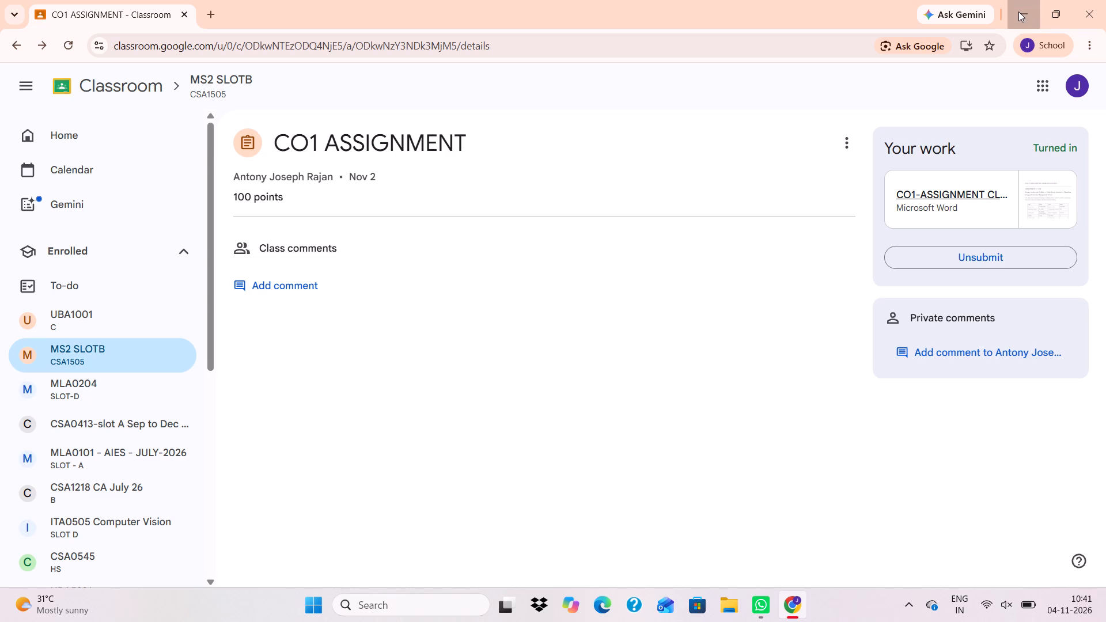
pyautogui.doubleClick(190, 163)
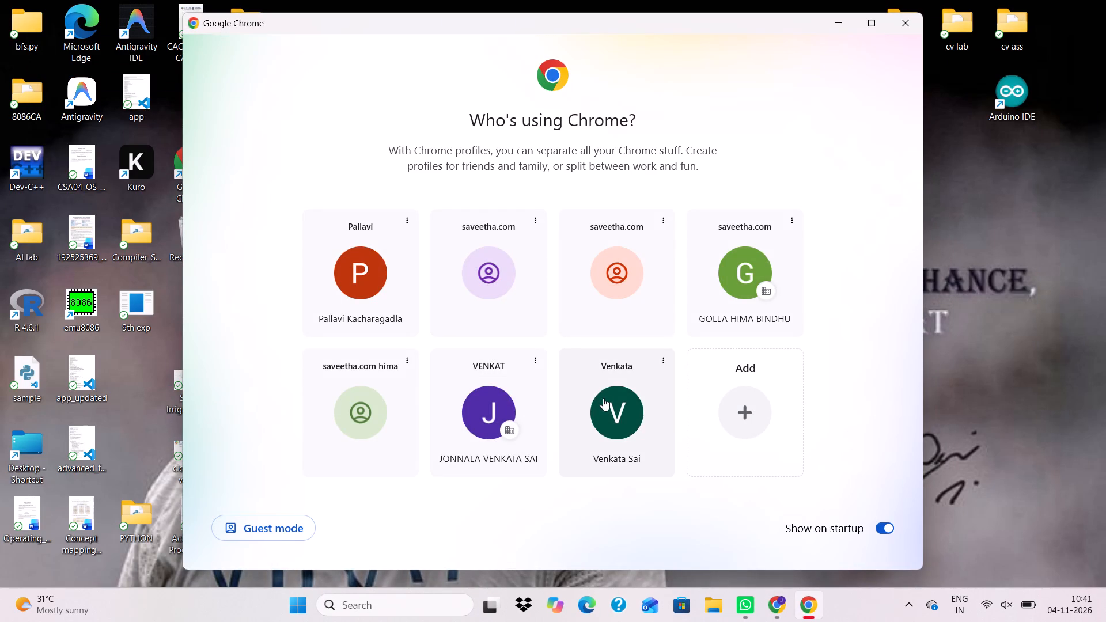
pyautogui.click(603, 398)
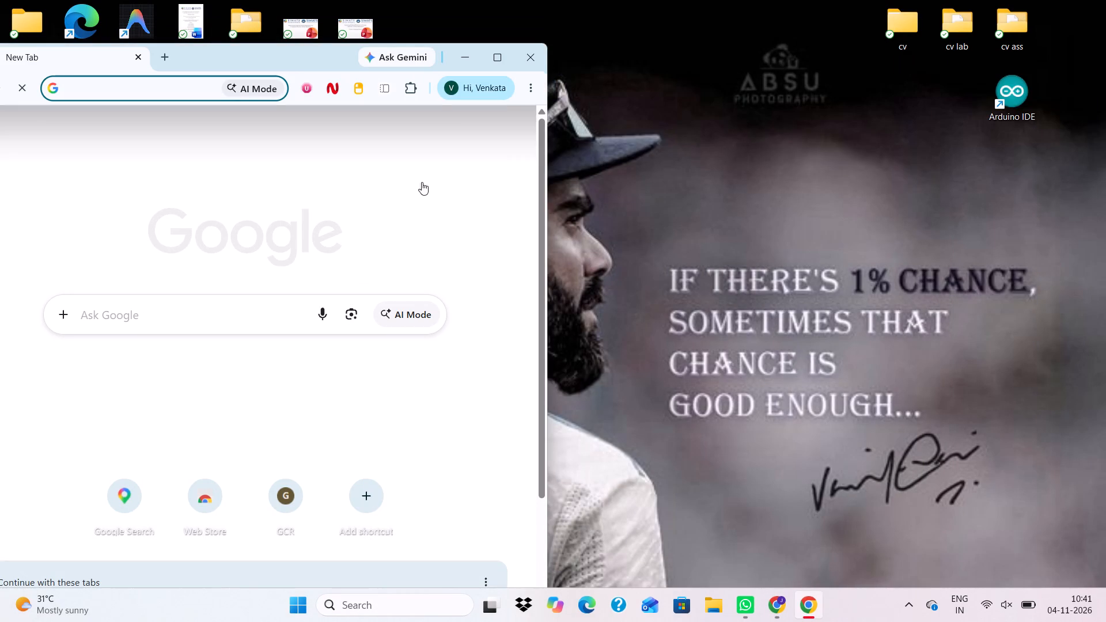
pyautogui.click(491, 60)
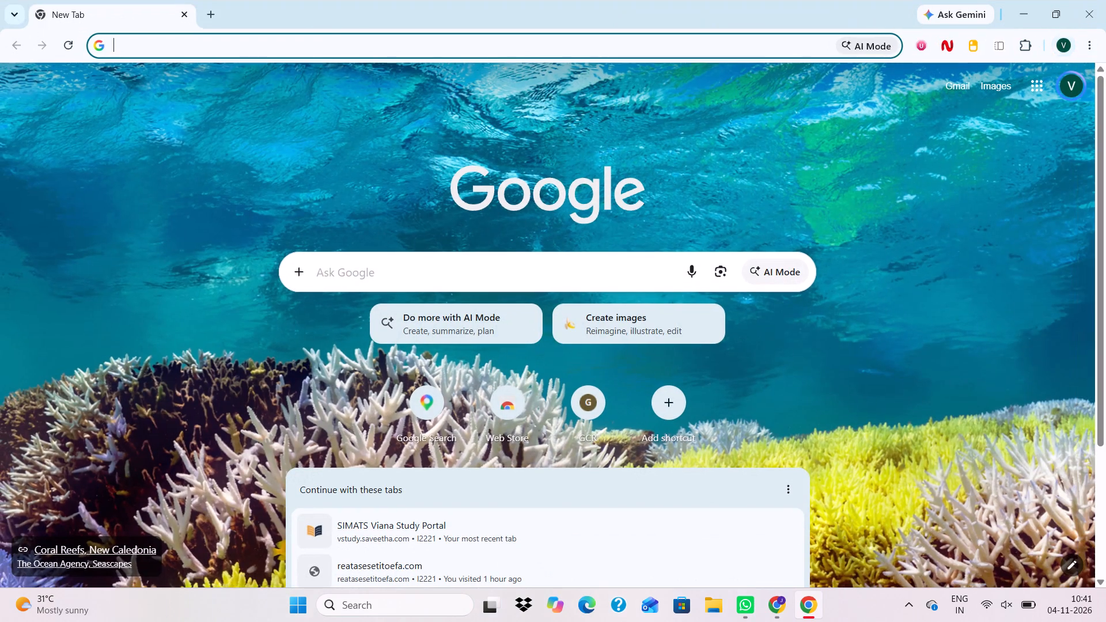
# Search Google for GitHub and open the github.com site.
pyautogui.click(372, 274)
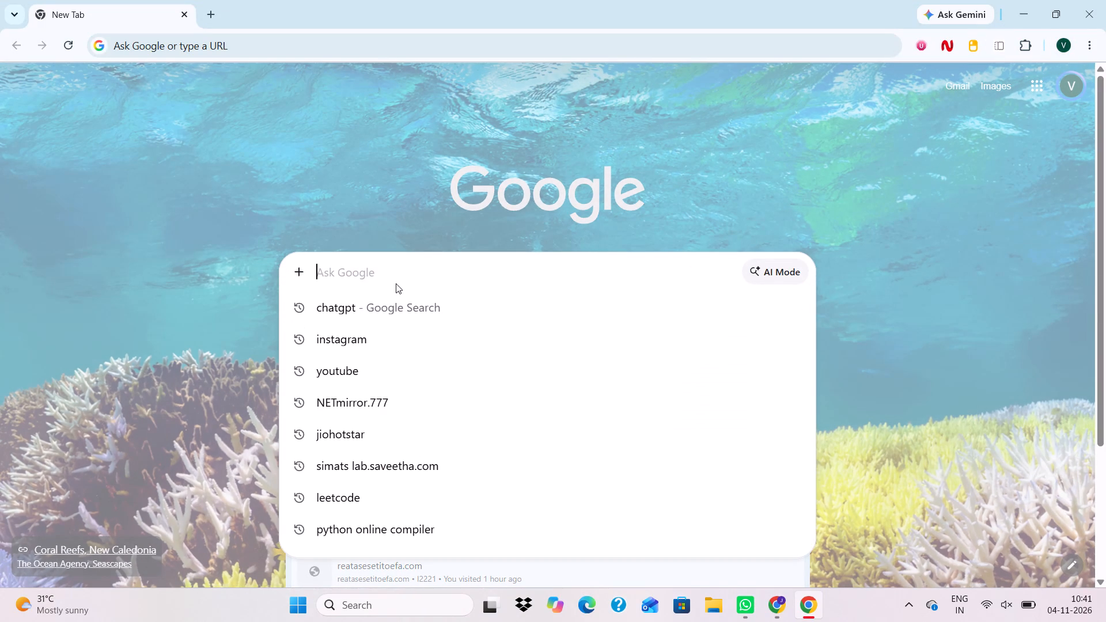
pyautogui.write('gi')
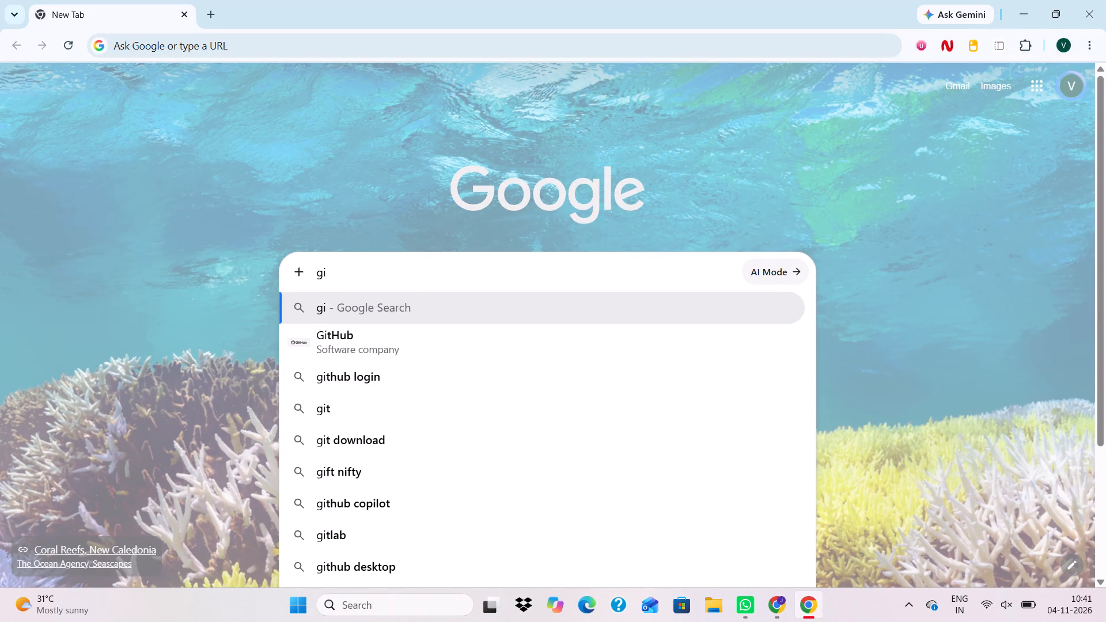
pyautogui.click(385, 340)
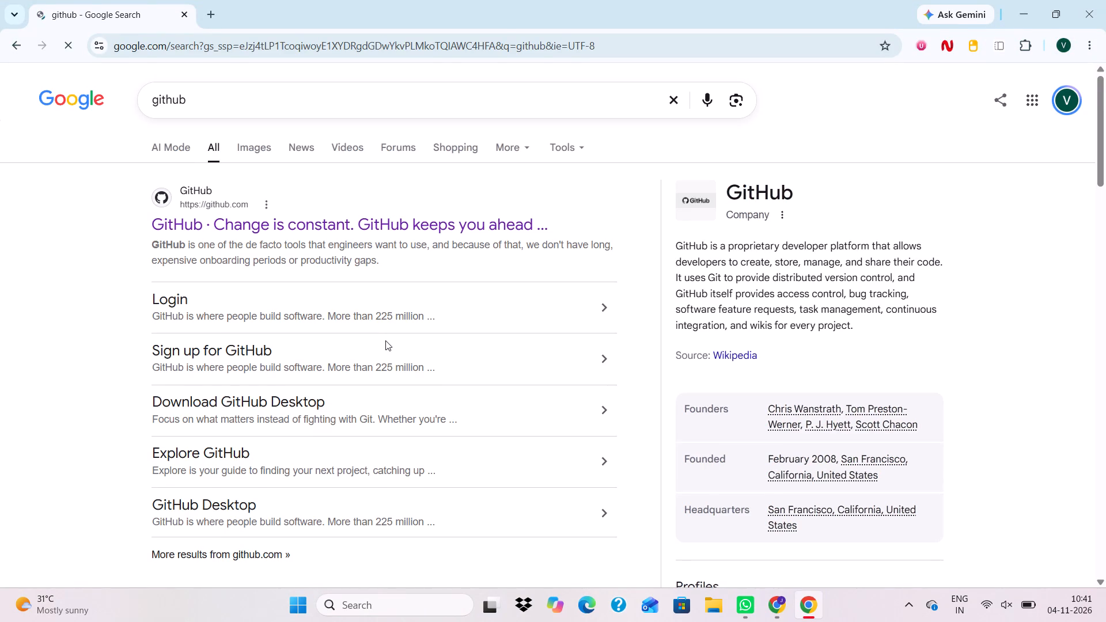
pyautogui.click(256, 226)
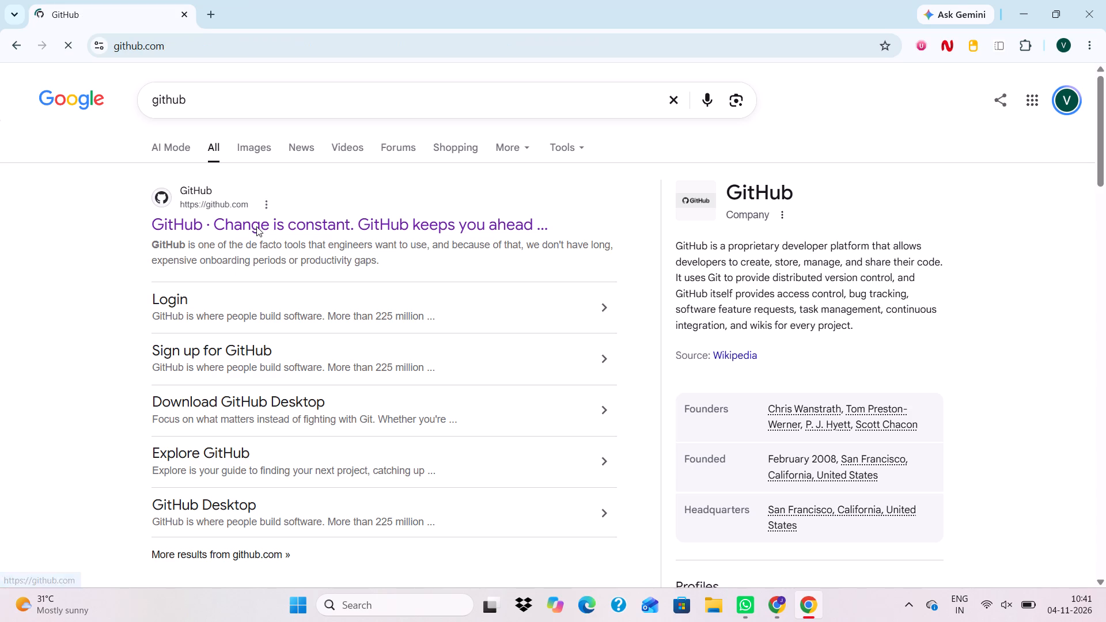